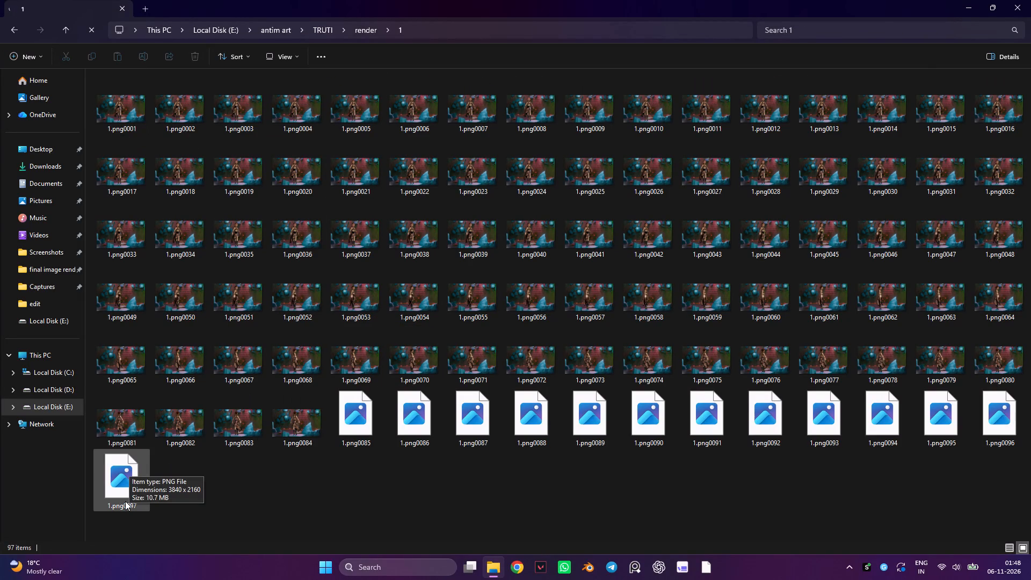
Open the last rendered frame, 1.png0097, and examine the sequence backwards to frame 1.png0016.
double_click(122, 466)
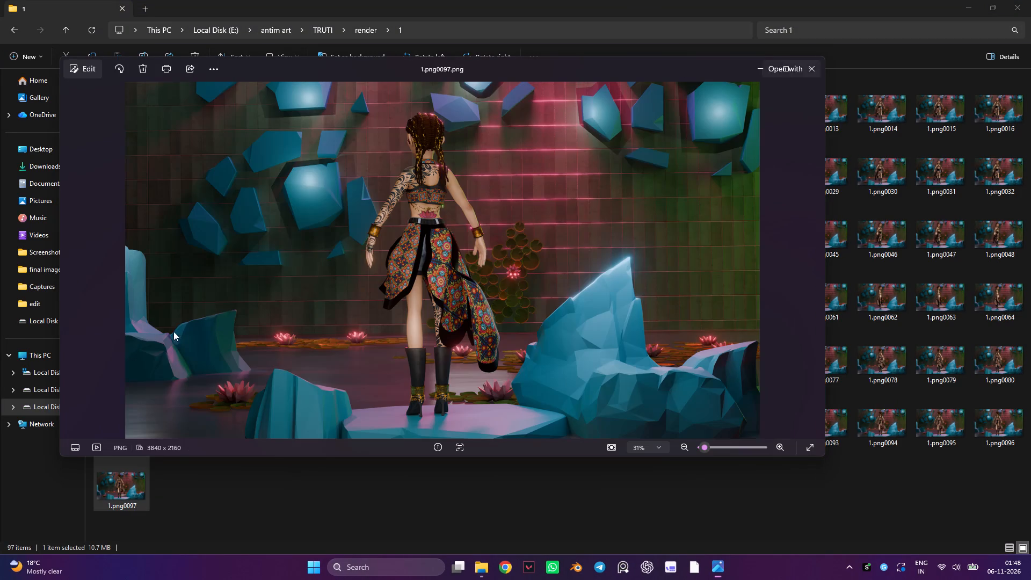
left_click(70, 264)
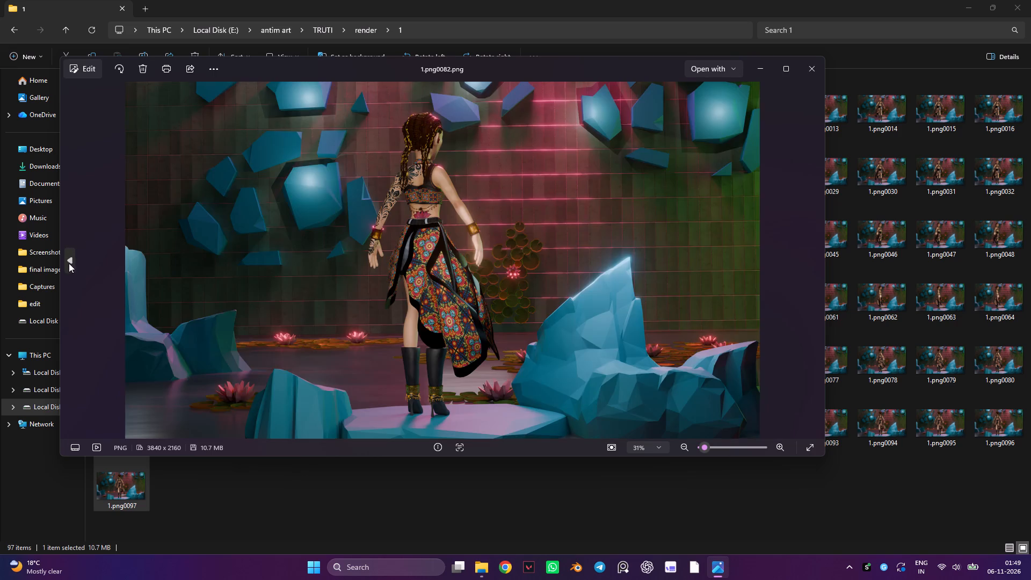
left_click(68, 263)
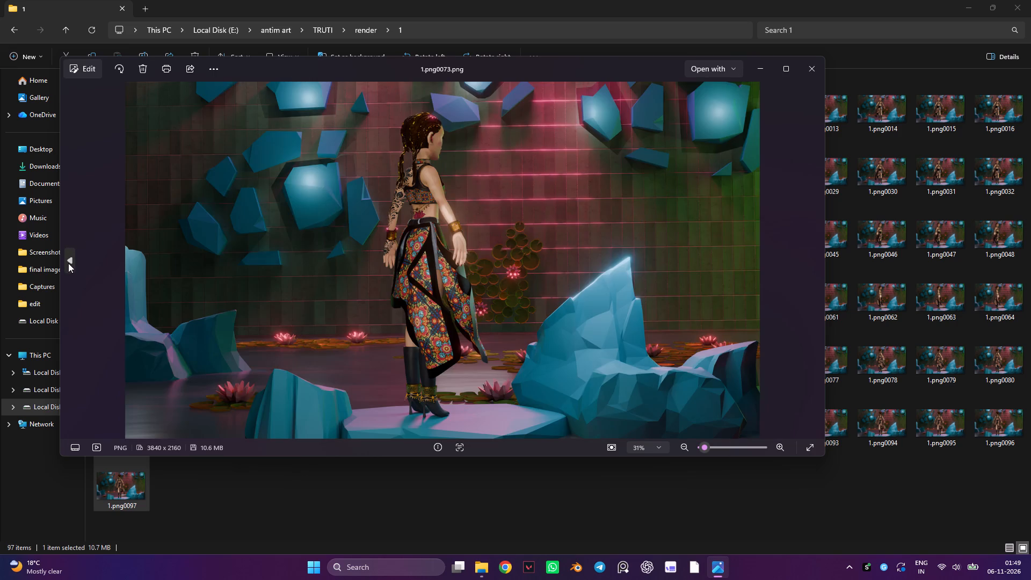
left_click(68, 263)
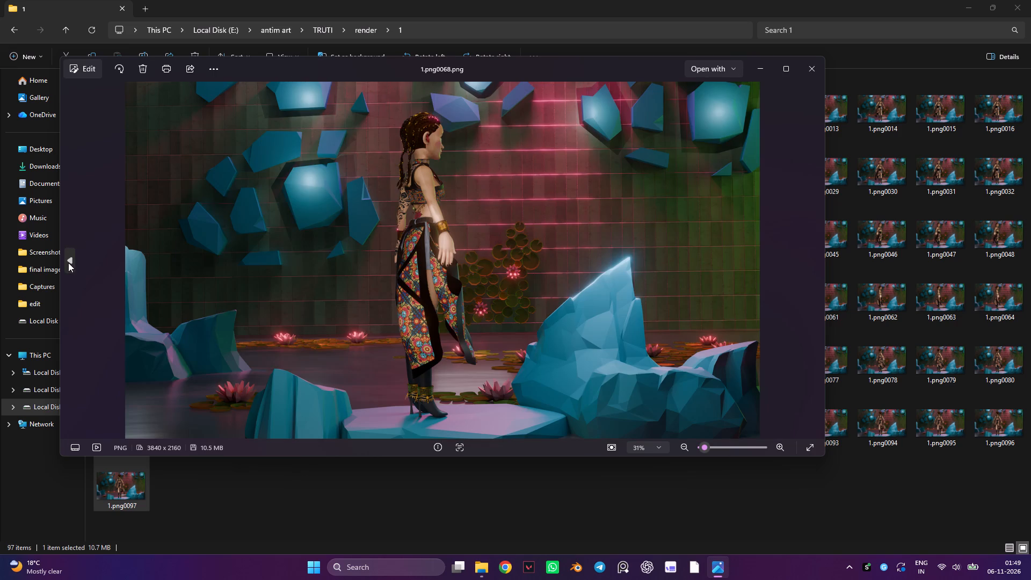
left_click(68, 263)
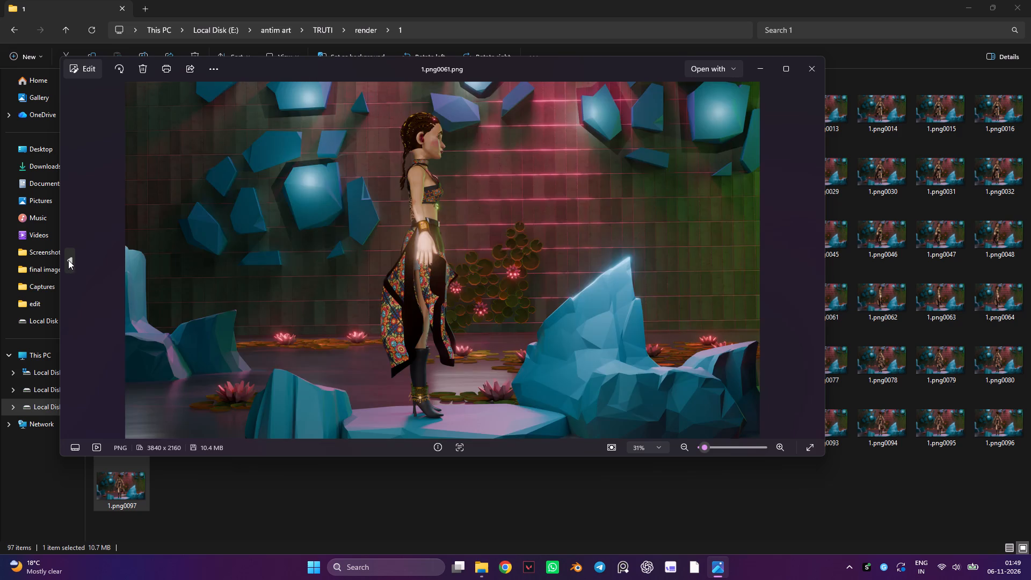
left_click(68, 260)
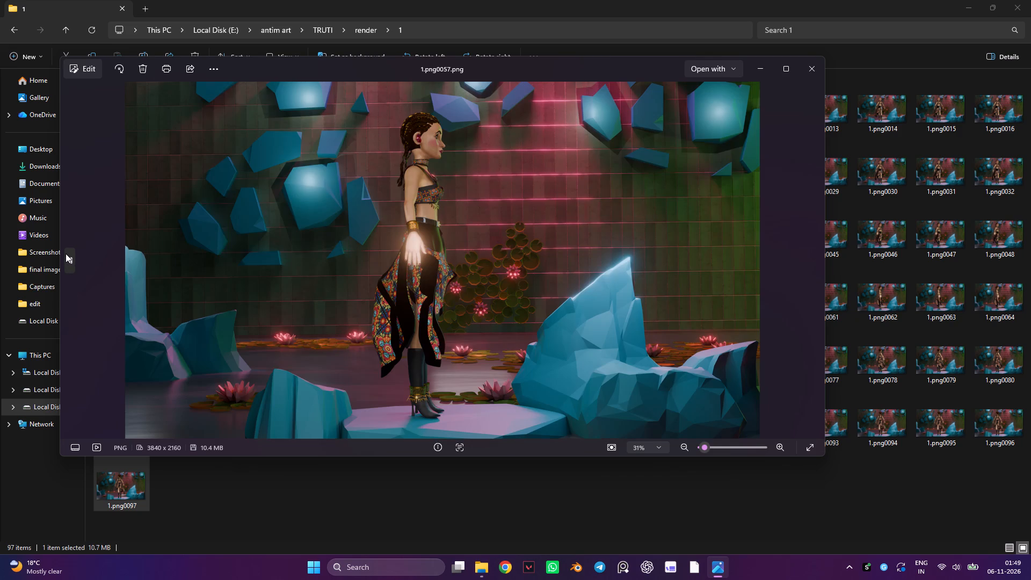
left_click(66, 253)
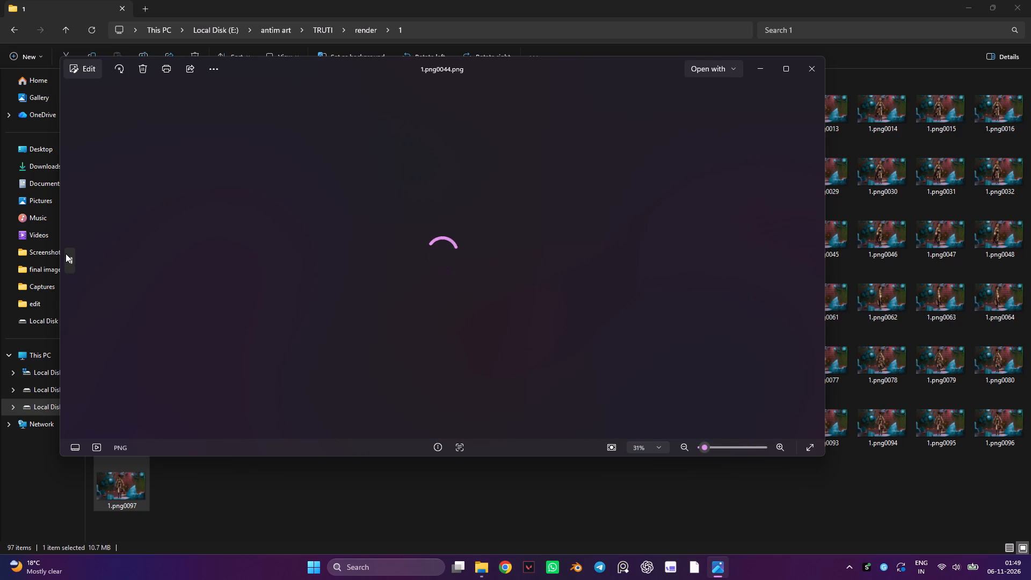
left_click(66, 253)
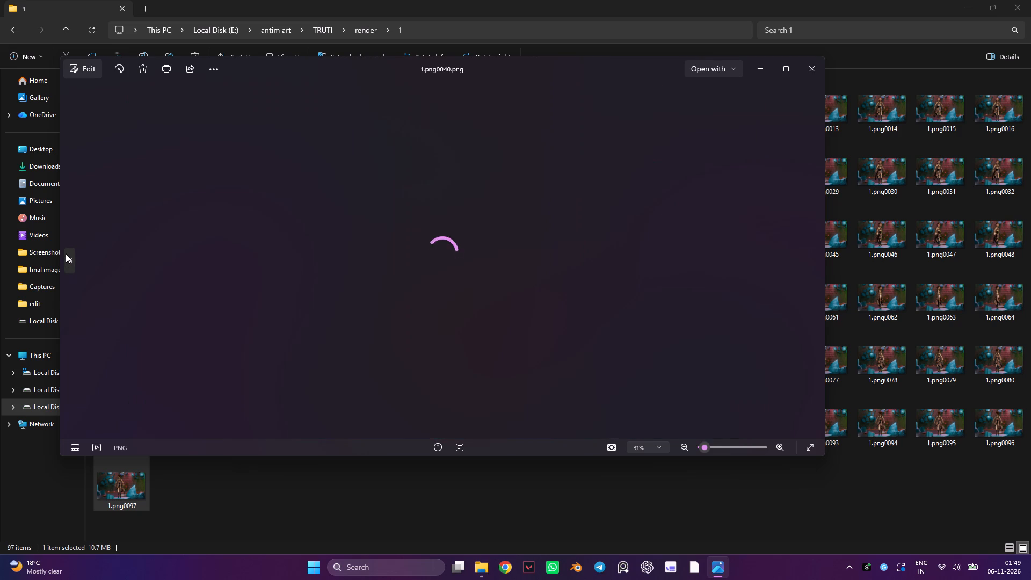
left_click(66, 253)
left_click(66, 253)
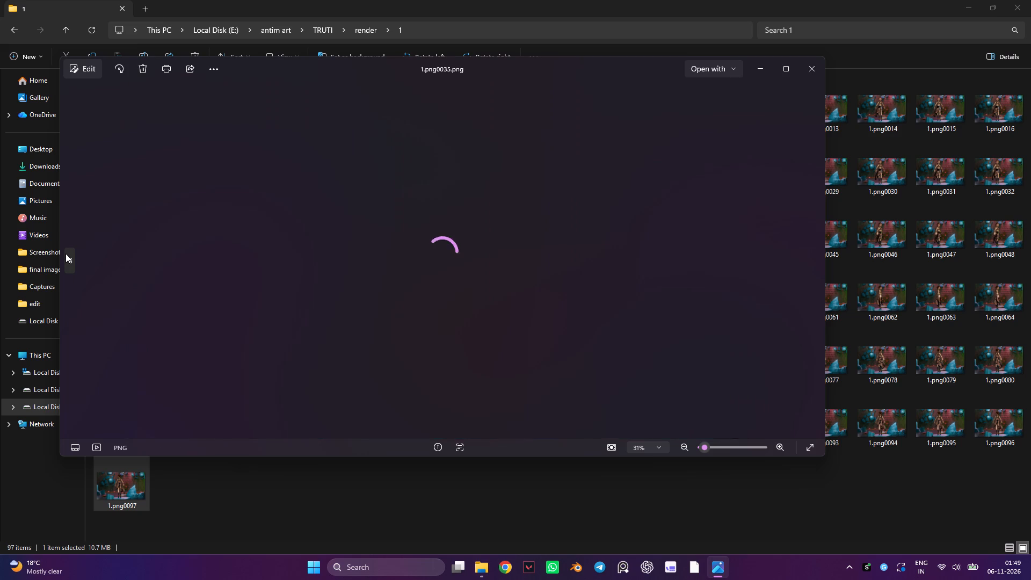
double_click(66, 253)
double_click(66, 253)
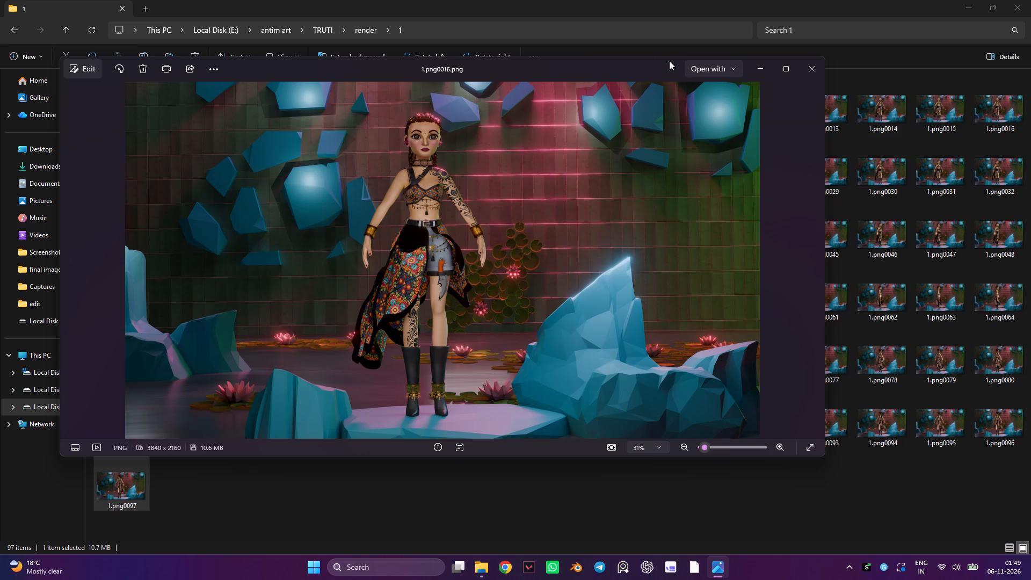
left_click(811, 65)
Open the first rendered frame, 1.png0001, and compare it with frame 1.png0002.
double_click(117, 112)
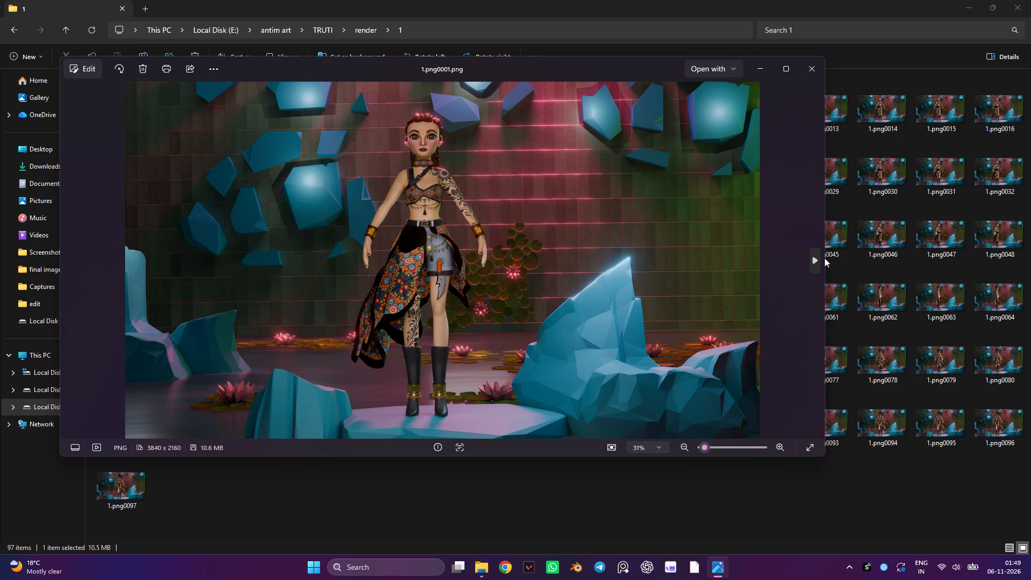
left_click(824, 258)
left_click(821, 73)
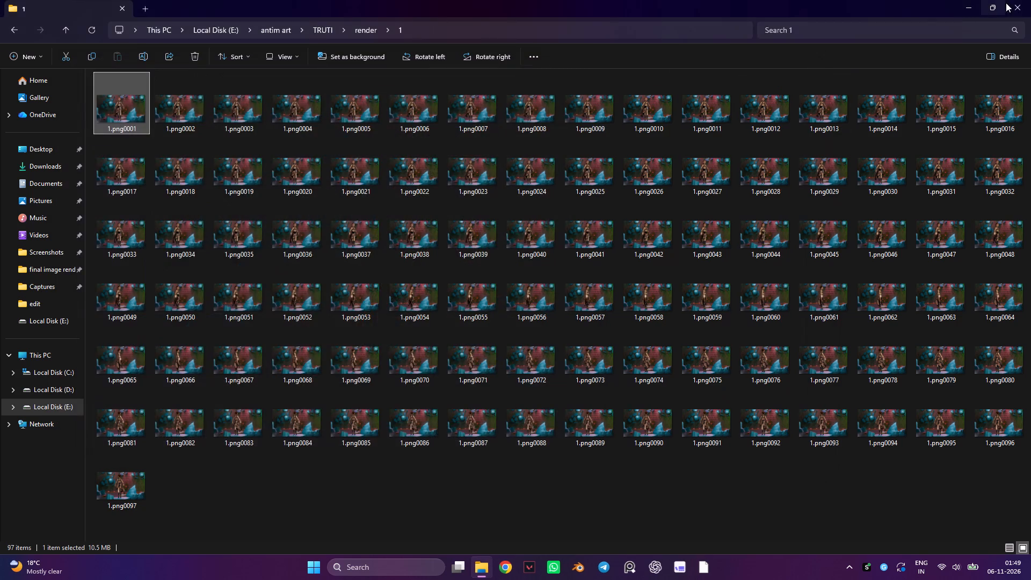
Close the render folder window and launch Blender.
left_click(1030, 0)
left_click(595, 562)
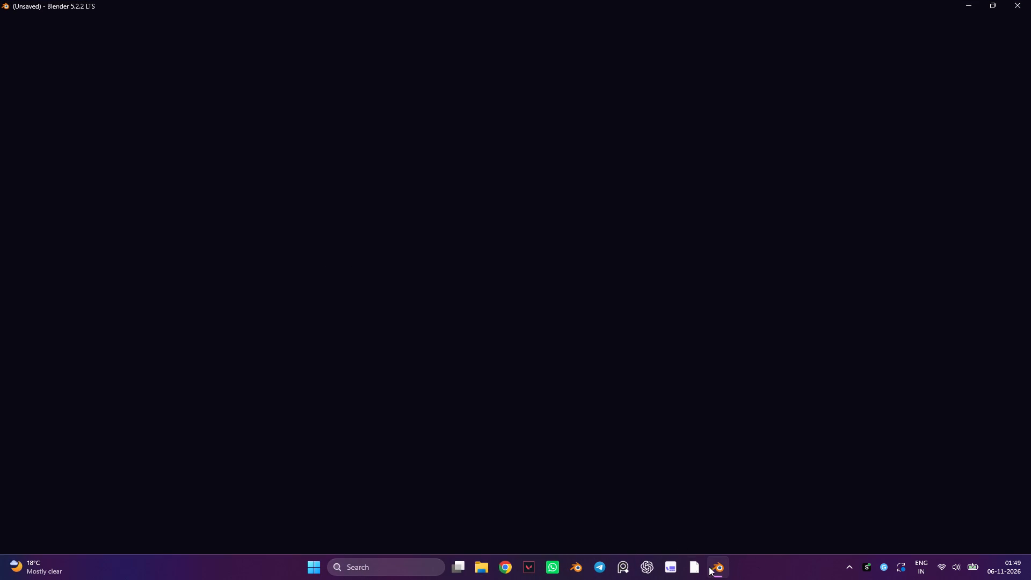
Open Telegram.
left_click(596, 563)
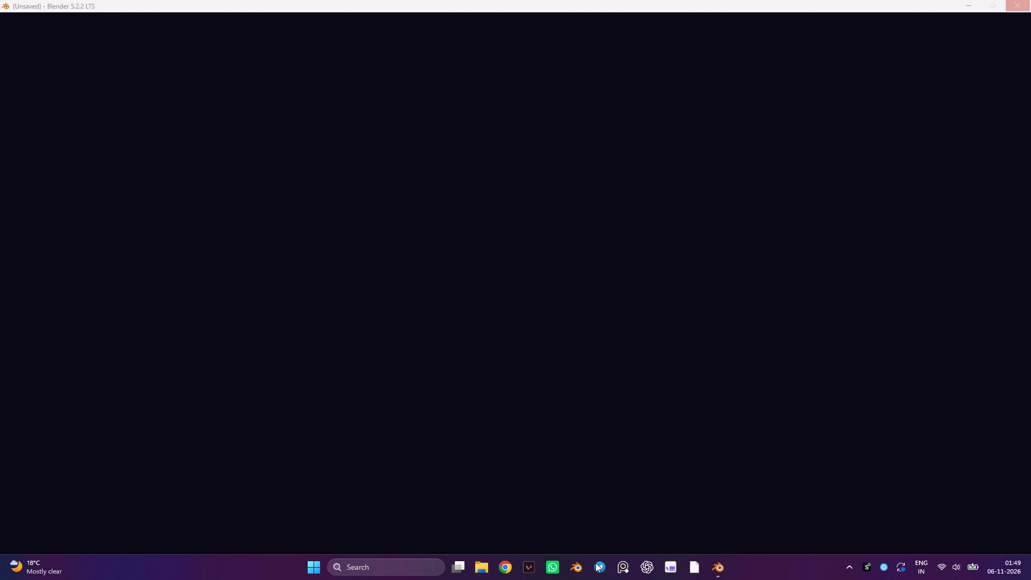
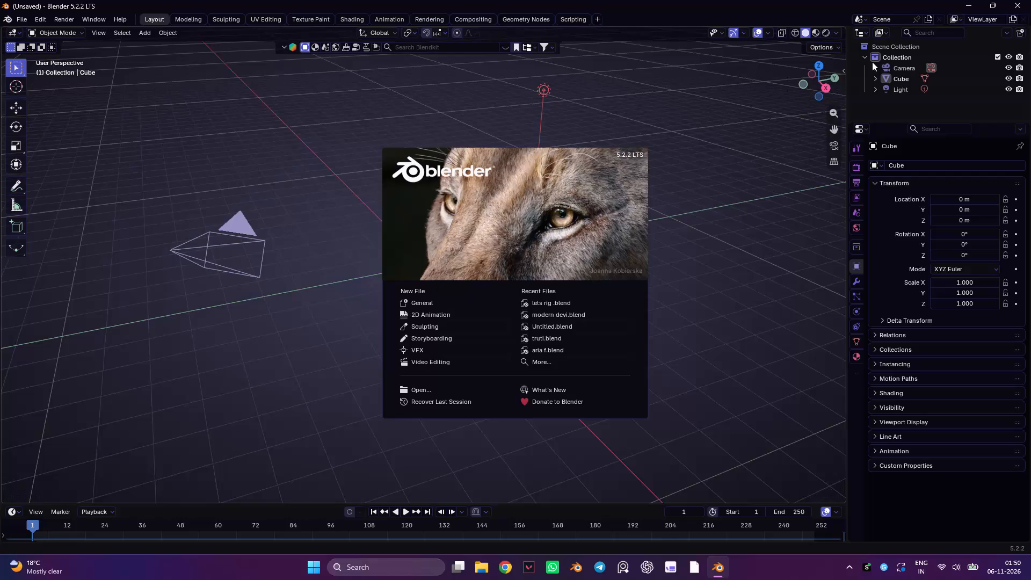
Open the recent file lets rig .blend.
left_click(539, 303)
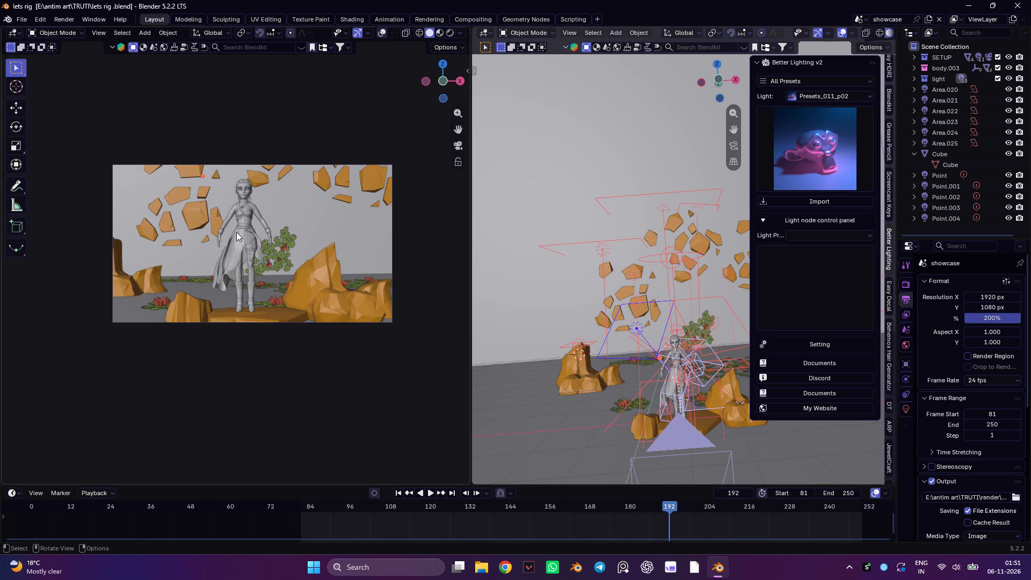
Save a copy of the scene as showcase in the TRUTI folder.
key("shift+s")
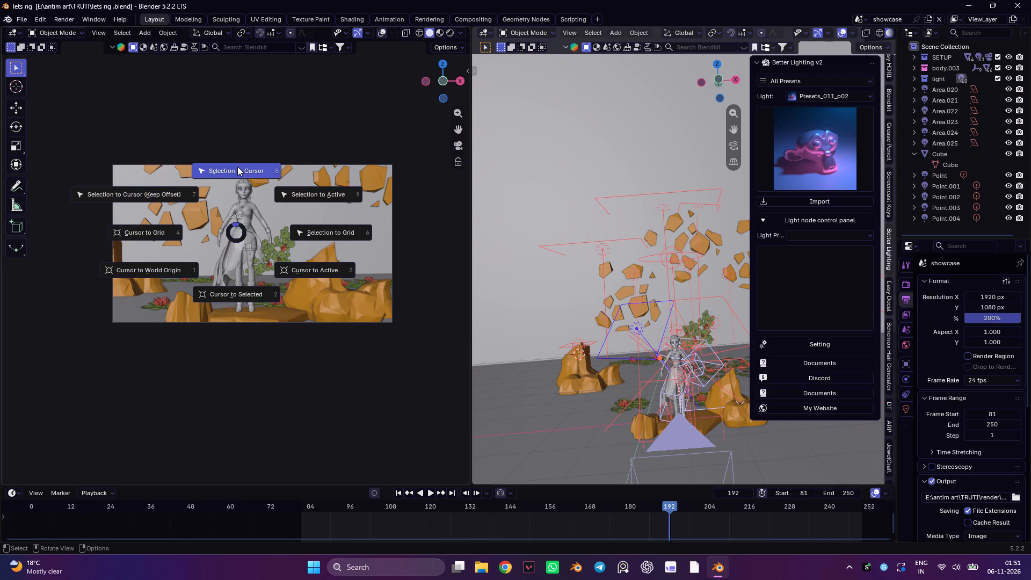
right_click(232, 230)
key("ctrl+shift+s")
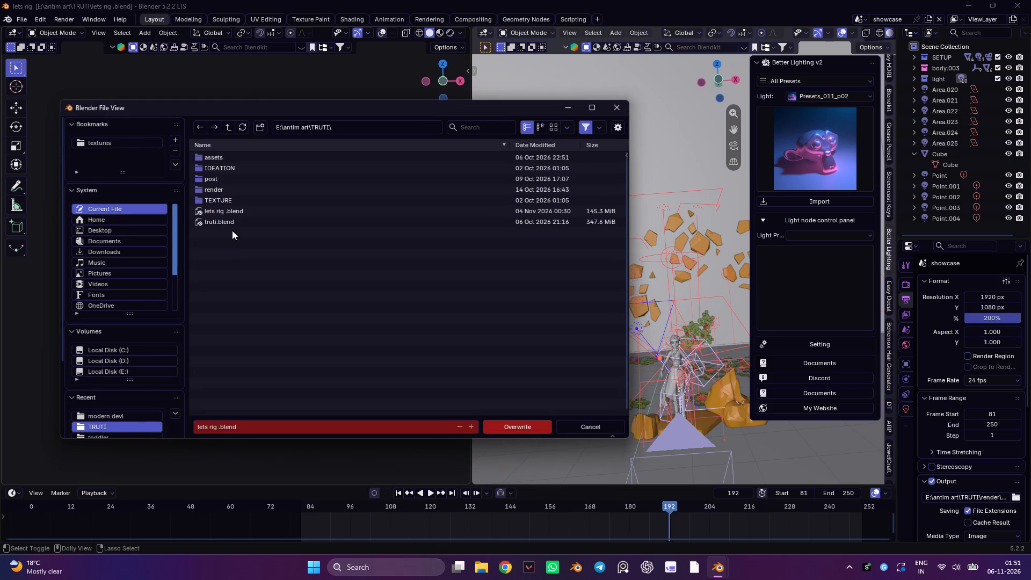
left_click(268, 427)
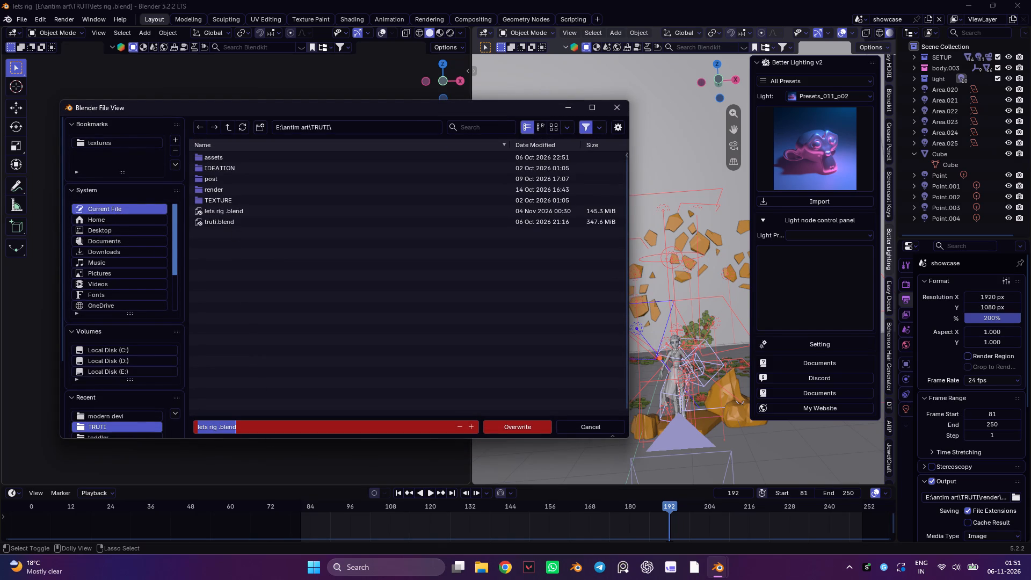
type("showxa")
key("BackSpace")
key("BackSpace")
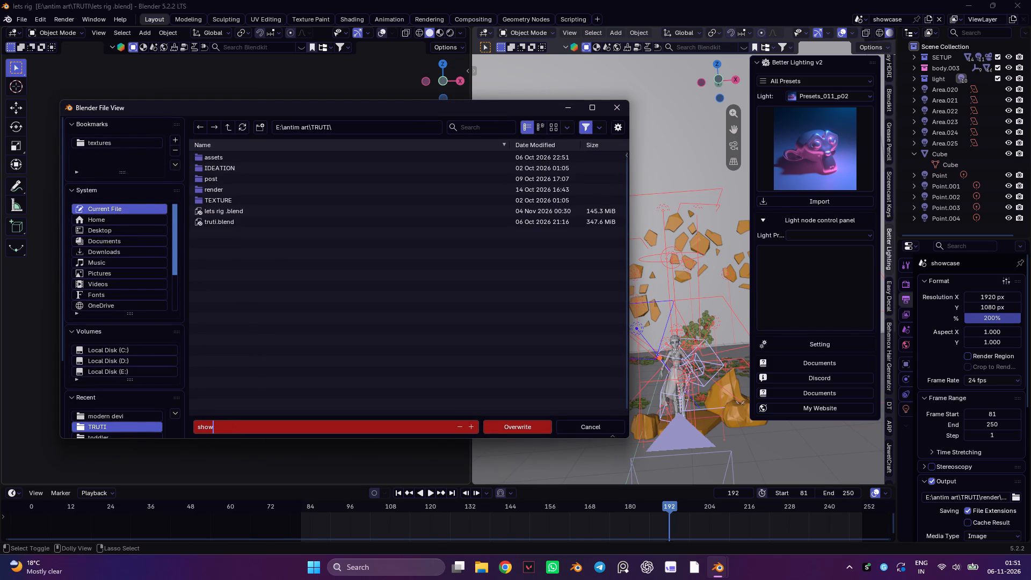
type("case")
key("Return")
key("Return")
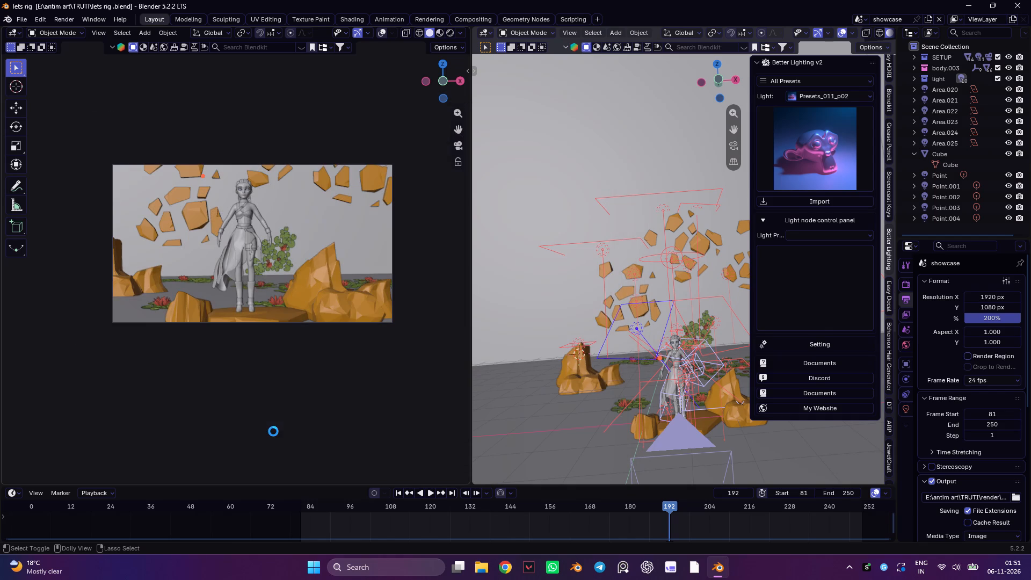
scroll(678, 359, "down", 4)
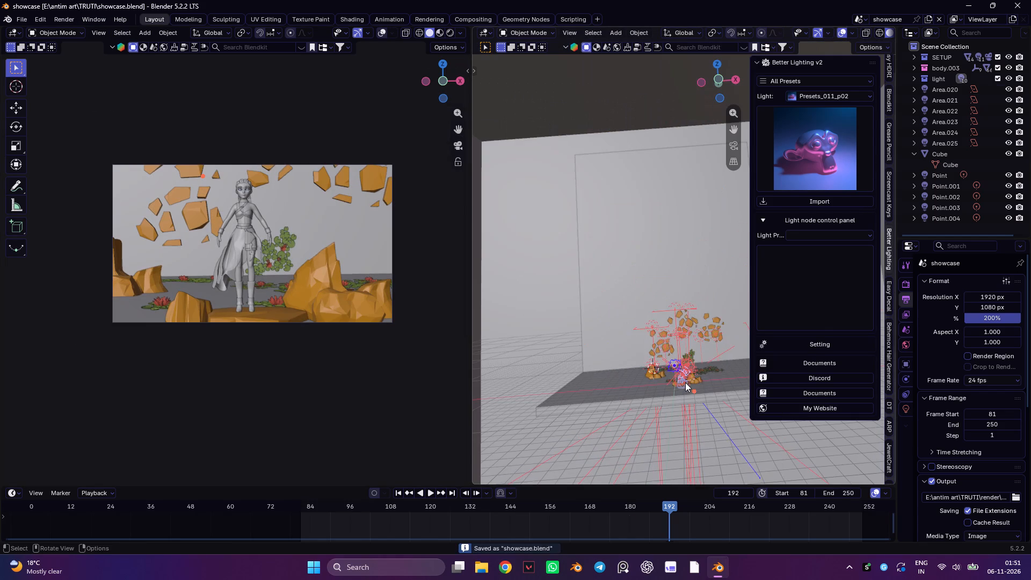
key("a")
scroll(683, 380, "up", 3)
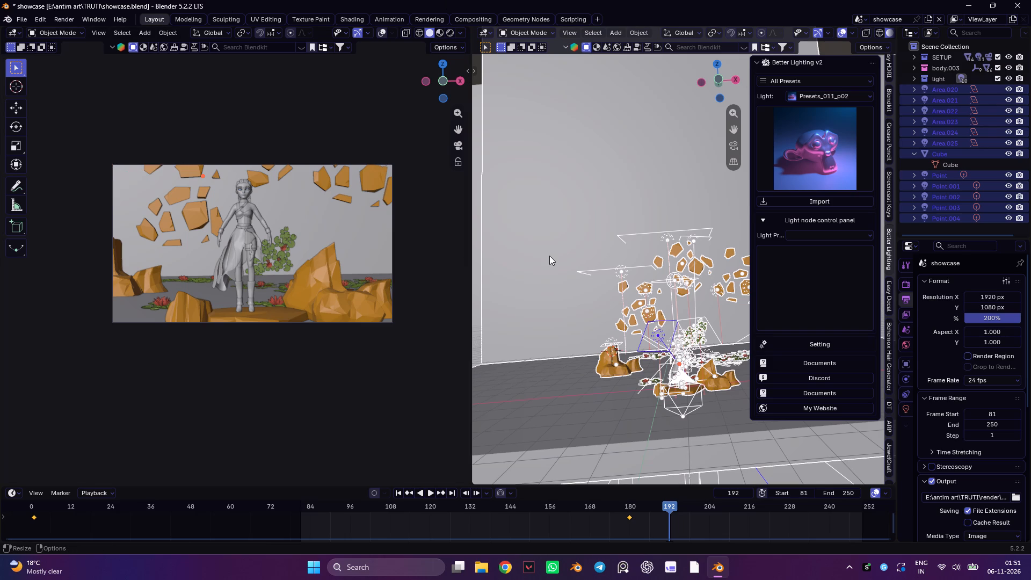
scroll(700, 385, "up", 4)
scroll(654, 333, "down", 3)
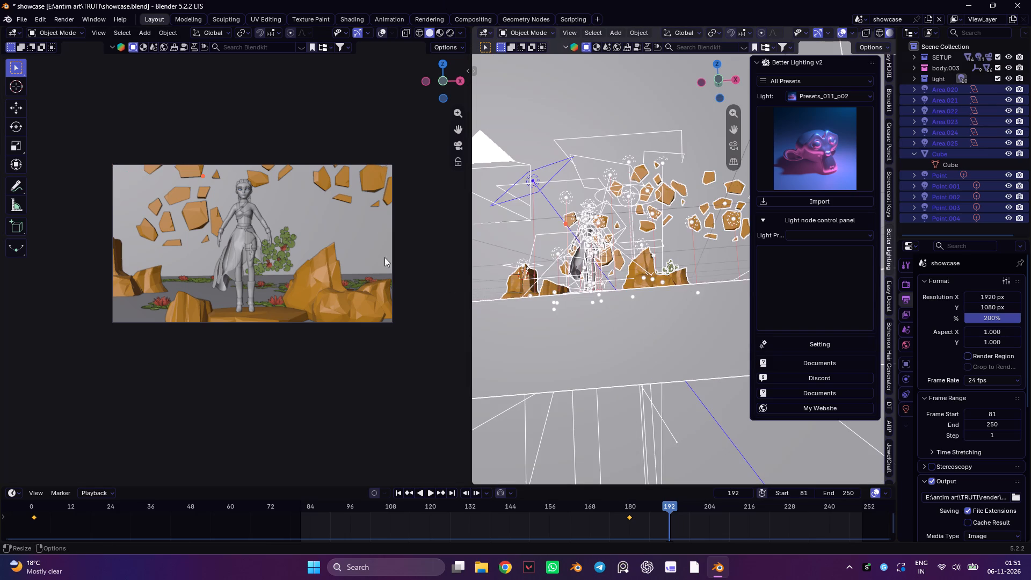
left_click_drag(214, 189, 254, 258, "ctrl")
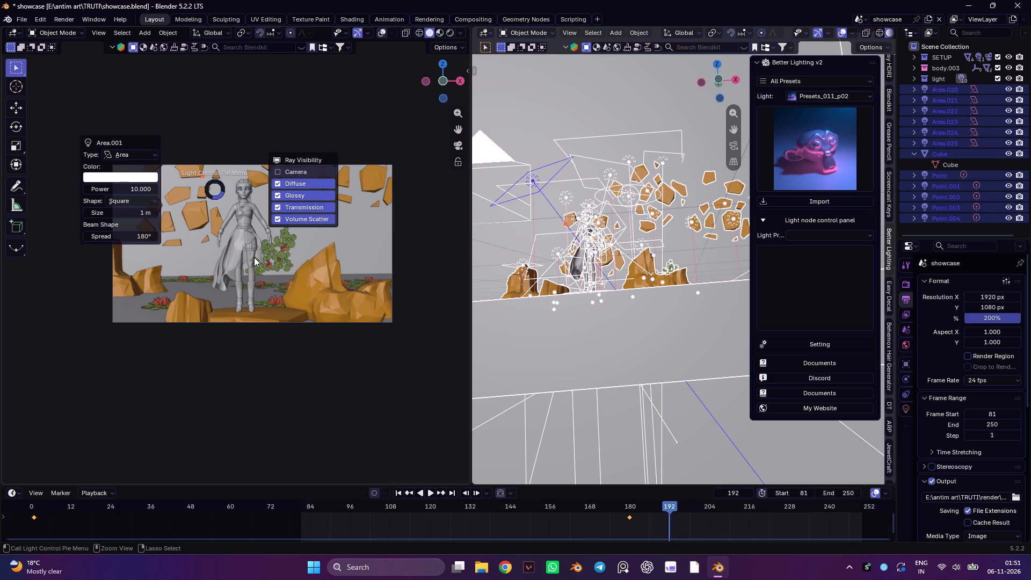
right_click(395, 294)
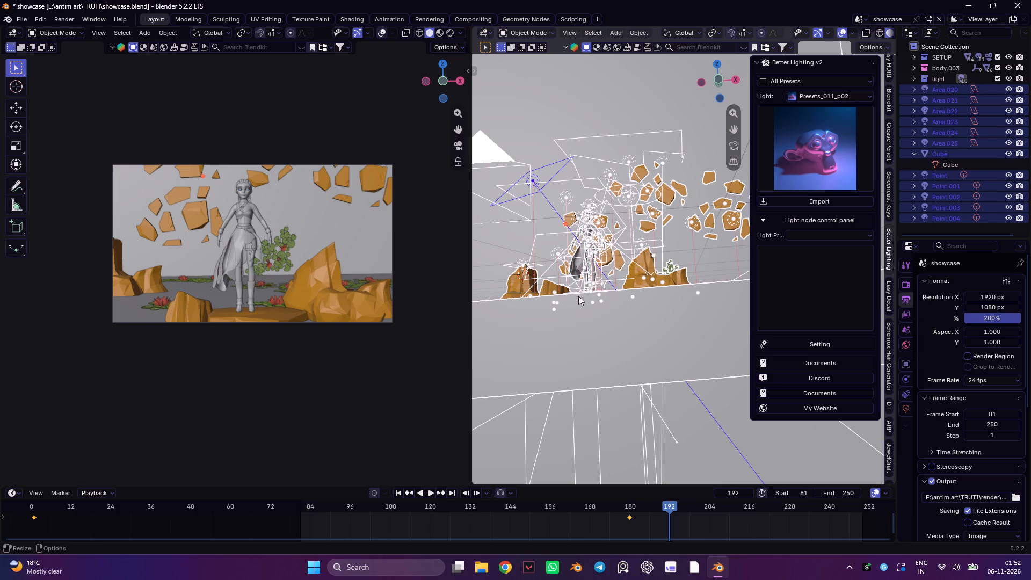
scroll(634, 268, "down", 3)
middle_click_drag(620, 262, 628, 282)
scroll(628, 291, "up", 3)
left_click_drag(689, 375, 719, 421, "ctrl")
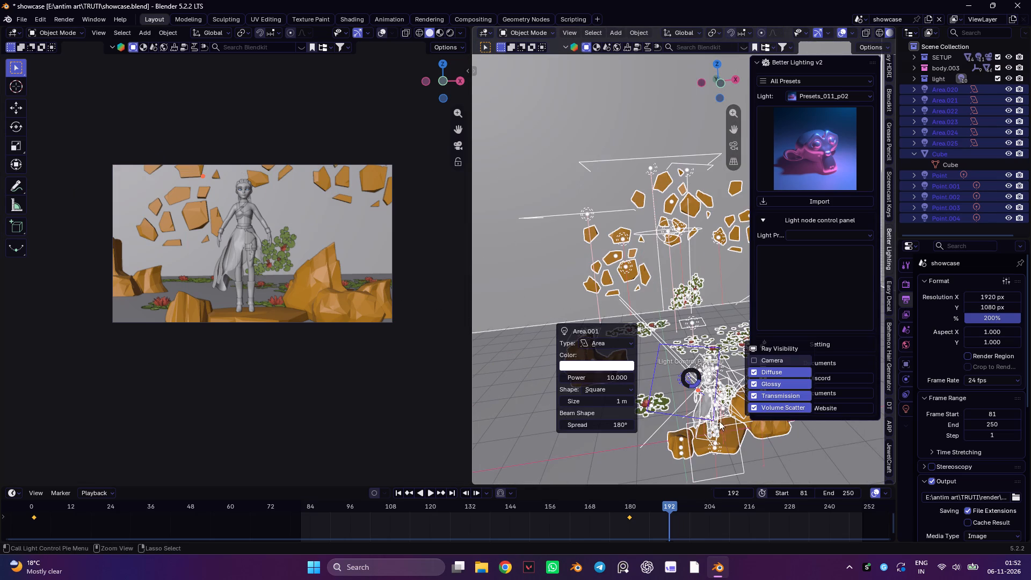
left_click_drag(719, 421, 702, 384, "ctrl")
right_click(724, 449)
Delete the large backdrop together with the group of lights, rocks and plants around the character's stone platform.
left_click_drag(732, 462, 685, 344)
scroll(602, 372, "down", 3)
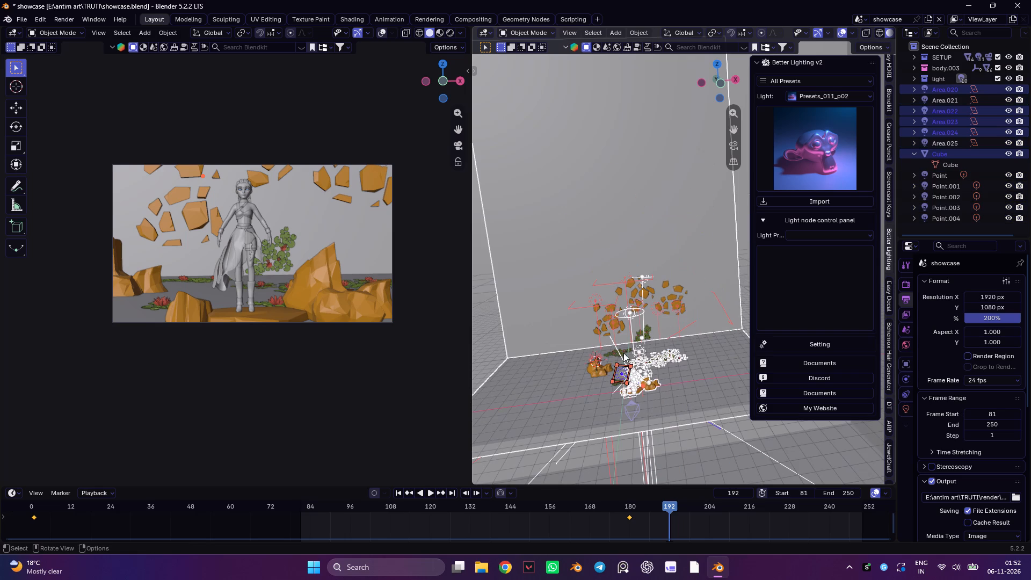
left_click_drag(658, 329, 717, 411)
key("x")
left_click(683, 354)
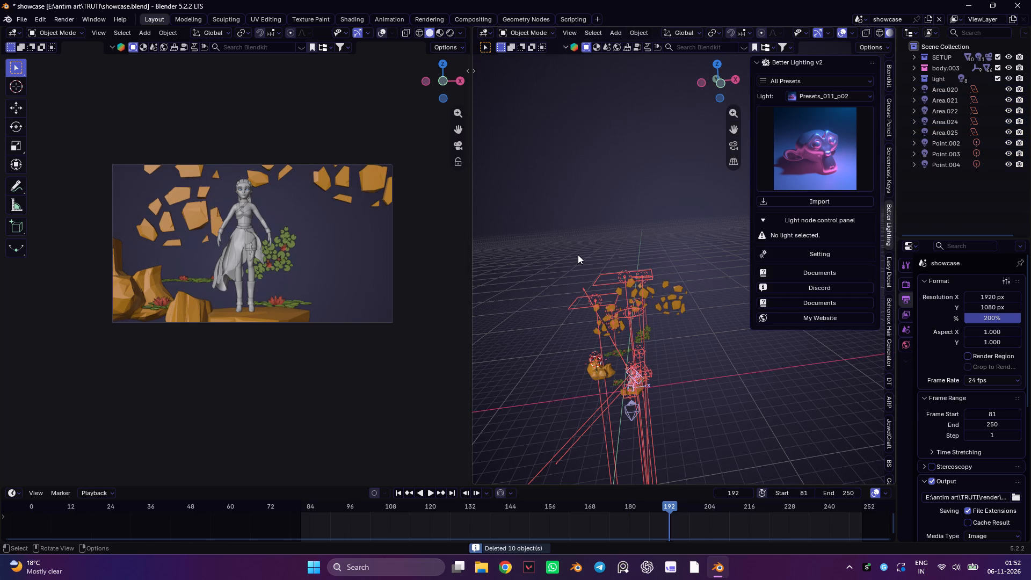
Delete the floating rocks above the character along with the lights and plant among them.
left_click_drag(578, 255, 698, 330)
key("x")
left_click(663, 317)
scroll(607, 381, "up", 2)
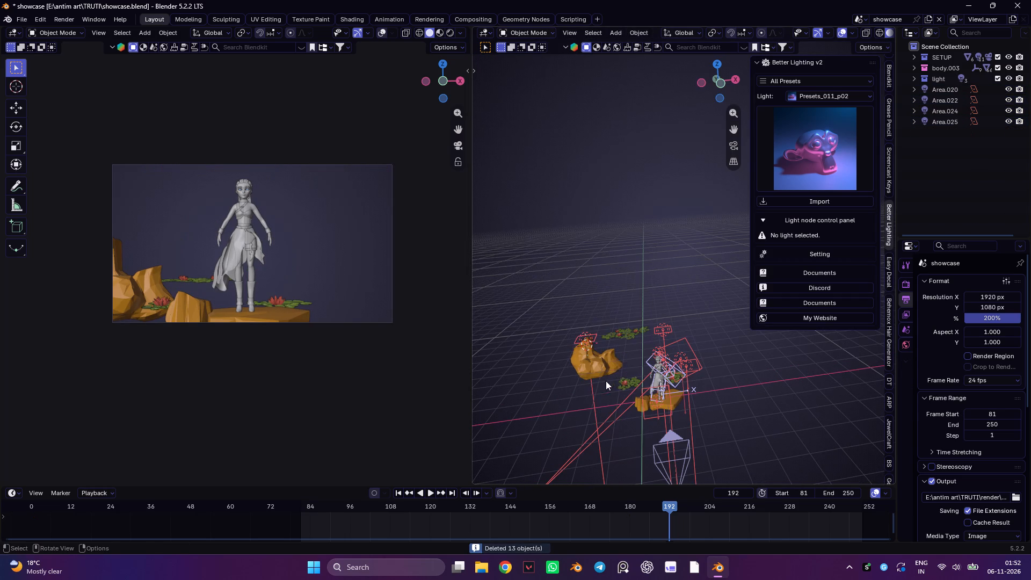
Delete the large rock, lily pads and lights on the far side of the stone platform.
left_click_drag(572, 314, 624, 414)
key("x")
left_click(623, 395)
scroll(652, 401, "up", 3)
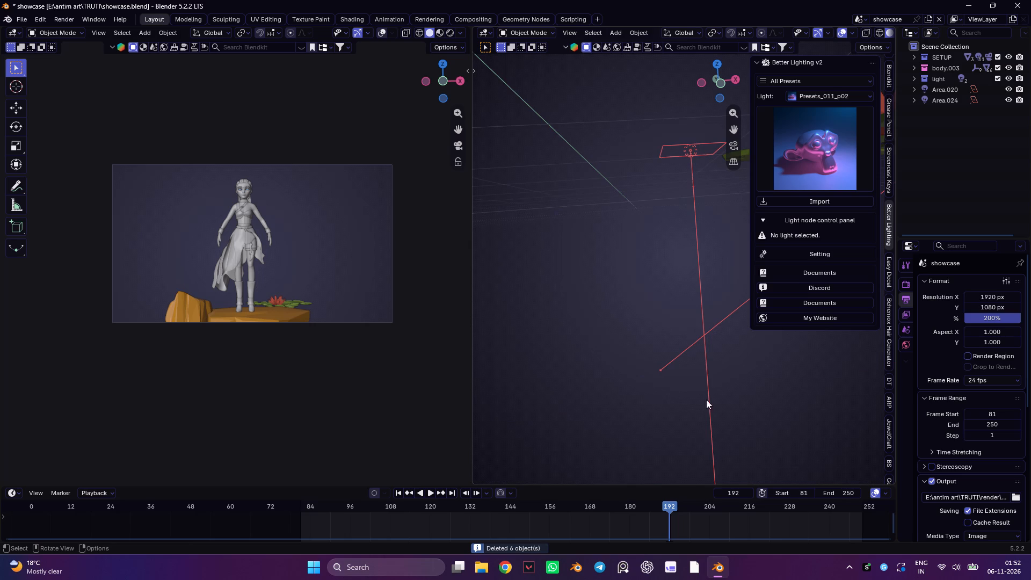
Delete the stone platform under the character's feet.
scroll(579, 378, "down", 1)
left_click(650, 386)
key("x")
left_click(650, 386)
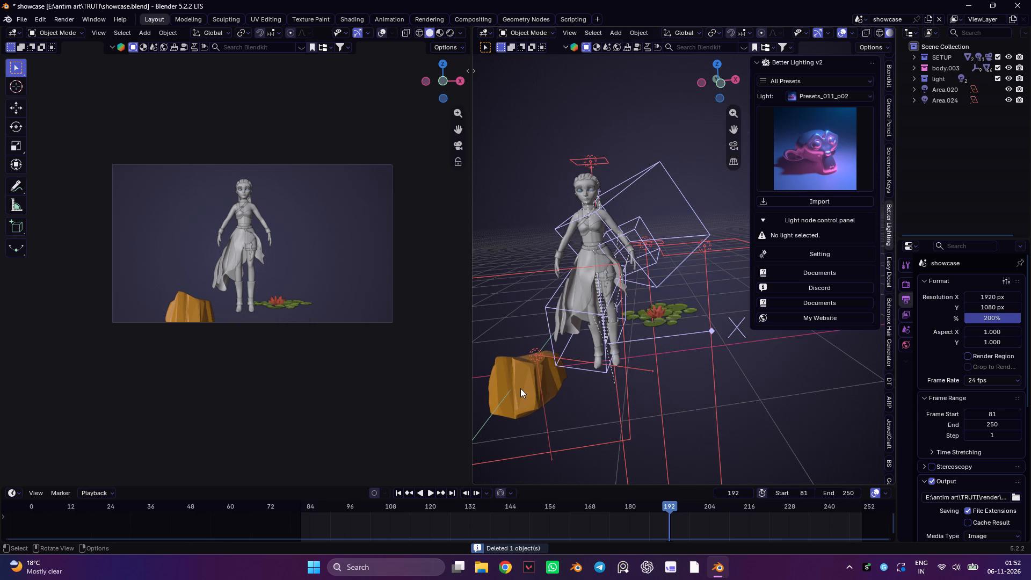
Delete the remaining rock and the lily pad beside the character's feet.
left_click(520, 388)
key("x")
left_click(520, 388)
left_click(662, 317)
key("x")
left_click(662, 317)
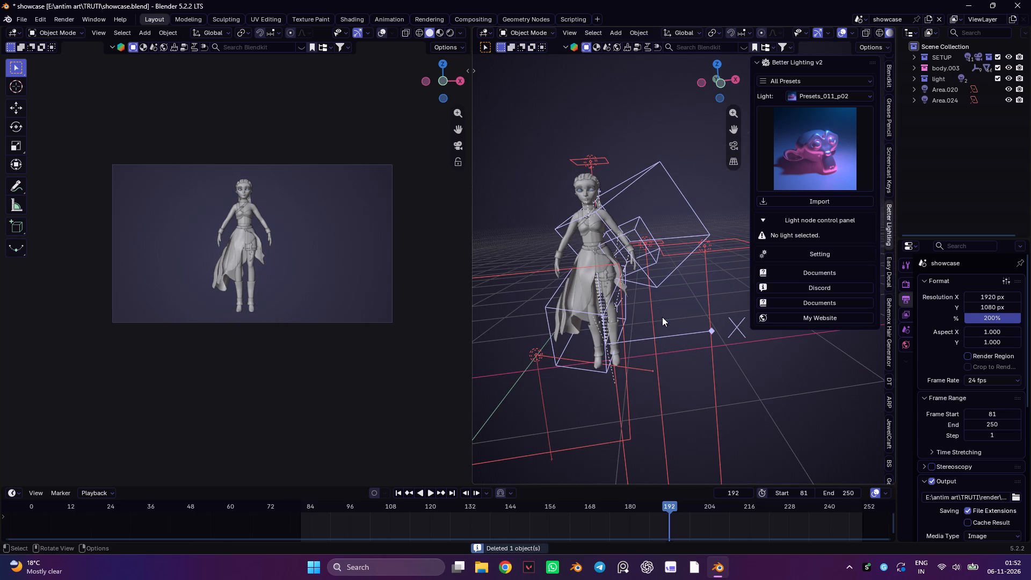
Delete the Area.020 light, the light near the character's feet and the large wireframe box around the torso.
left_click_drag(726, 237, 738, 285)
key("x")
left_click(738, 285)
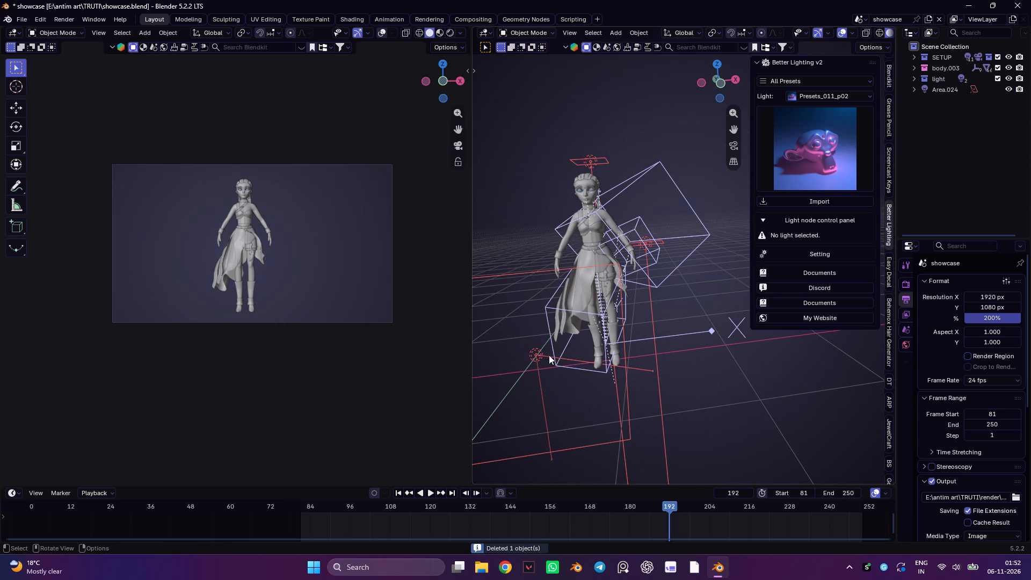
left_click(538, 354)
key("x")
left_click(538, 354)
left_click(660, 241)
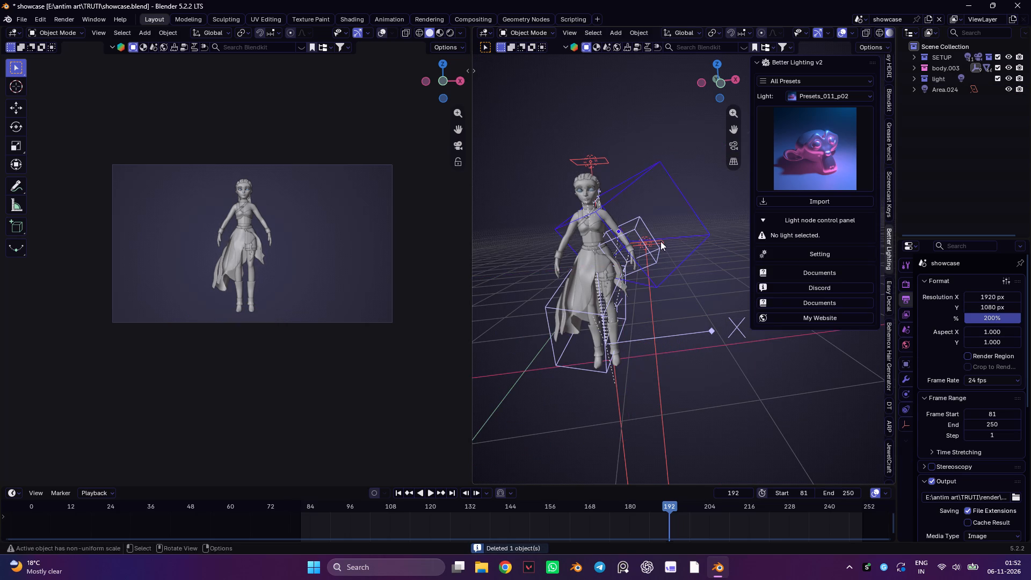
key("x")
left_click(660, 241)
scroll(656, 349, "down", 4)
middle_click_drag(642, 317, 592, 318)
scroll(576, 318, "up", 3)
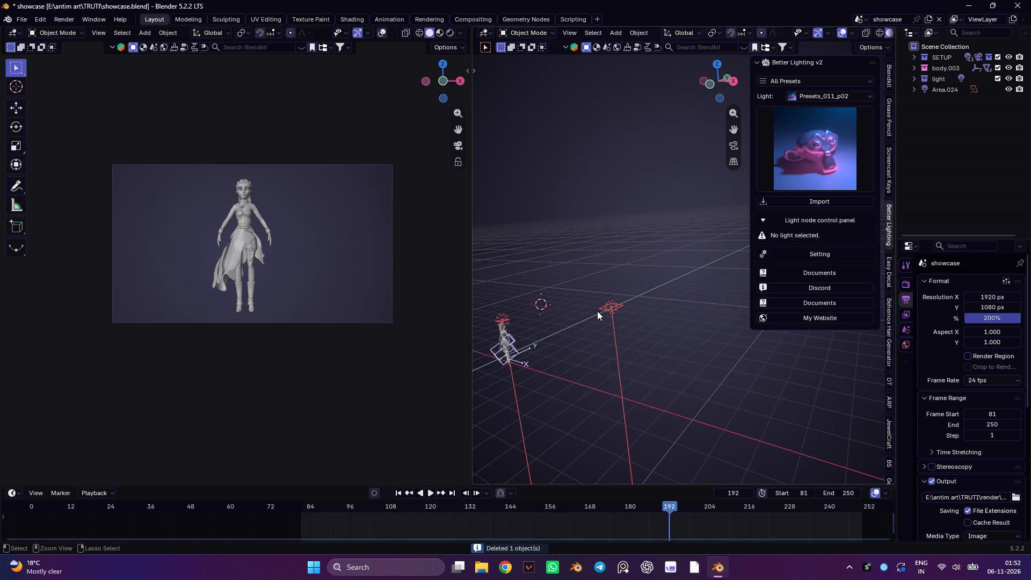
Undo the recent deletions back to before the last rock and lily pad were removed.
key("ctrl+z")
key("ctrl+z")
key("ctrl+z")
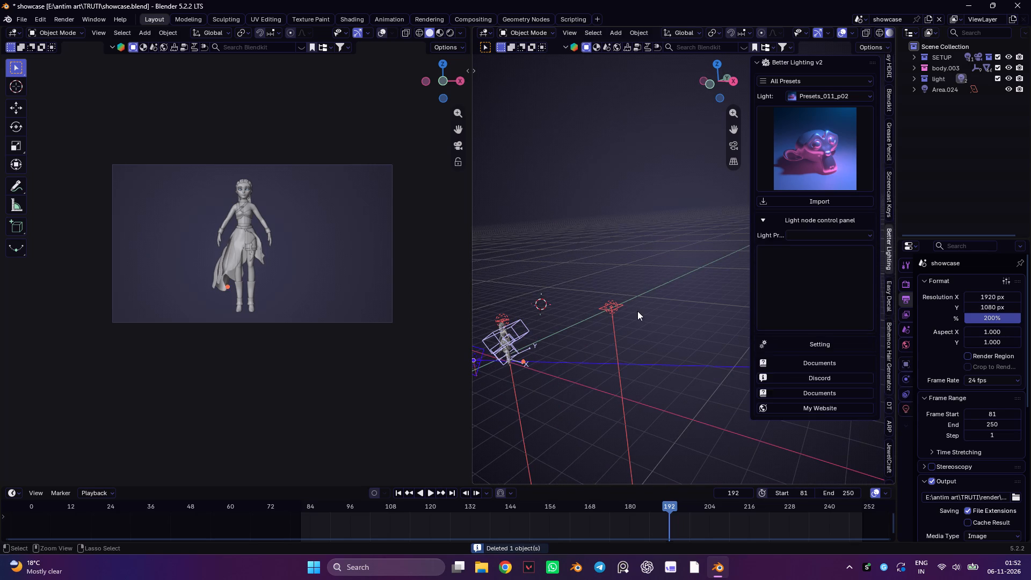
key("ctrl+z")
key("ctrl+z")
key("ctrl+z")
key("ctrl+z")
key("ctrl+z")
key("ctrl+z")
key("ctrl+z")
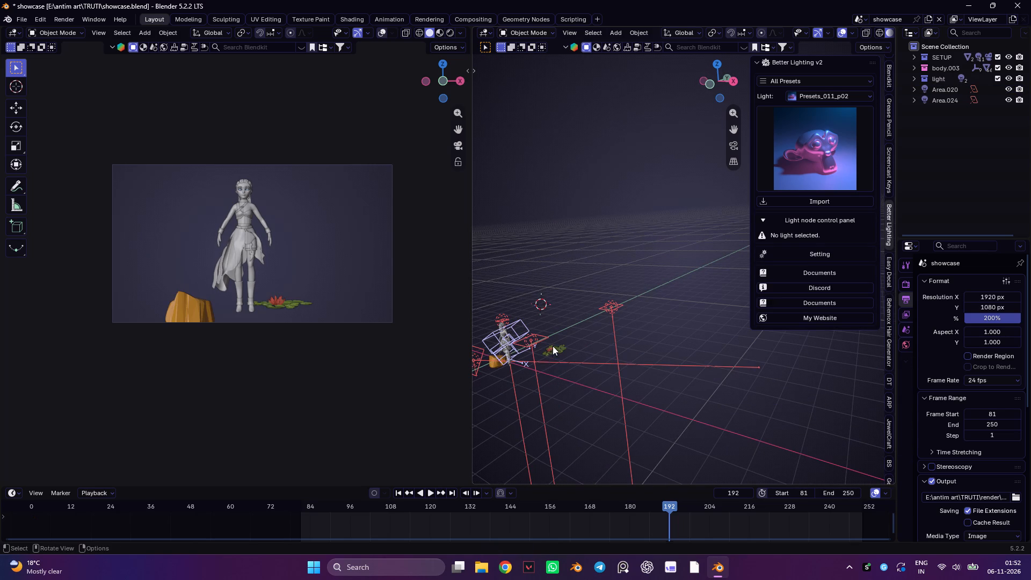
Delete the lily pad, the Area.024 light, the light beside the rock, and the remaining rock.
left_click(553, 346)
key("x")
left_click(557, 346)
left_click(609, 301)
key("x")
left_click(612, 305)
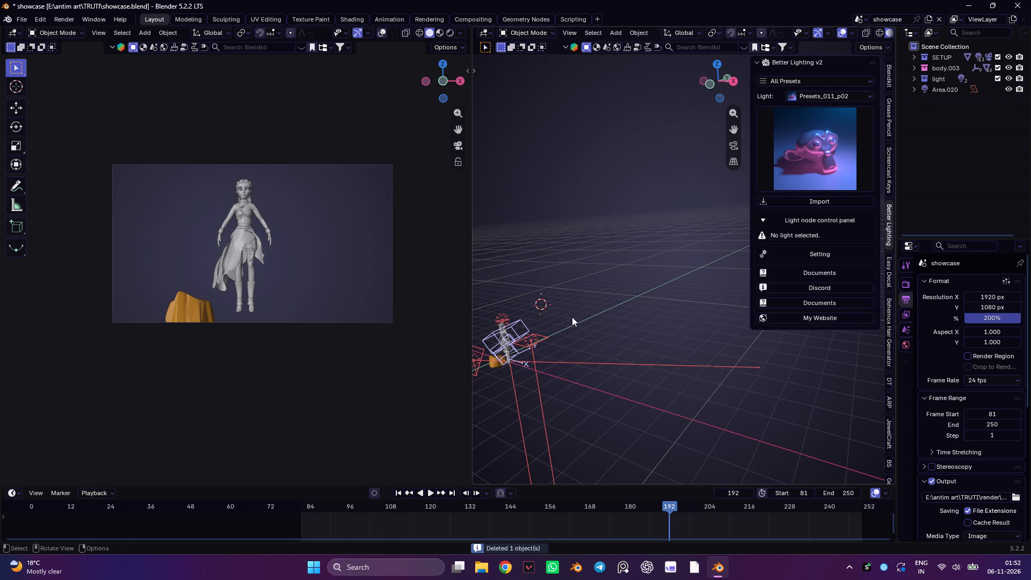
left_click(478, 366)
key("x")
left_click(480, 365)
left_click(491, 358)
key("x")
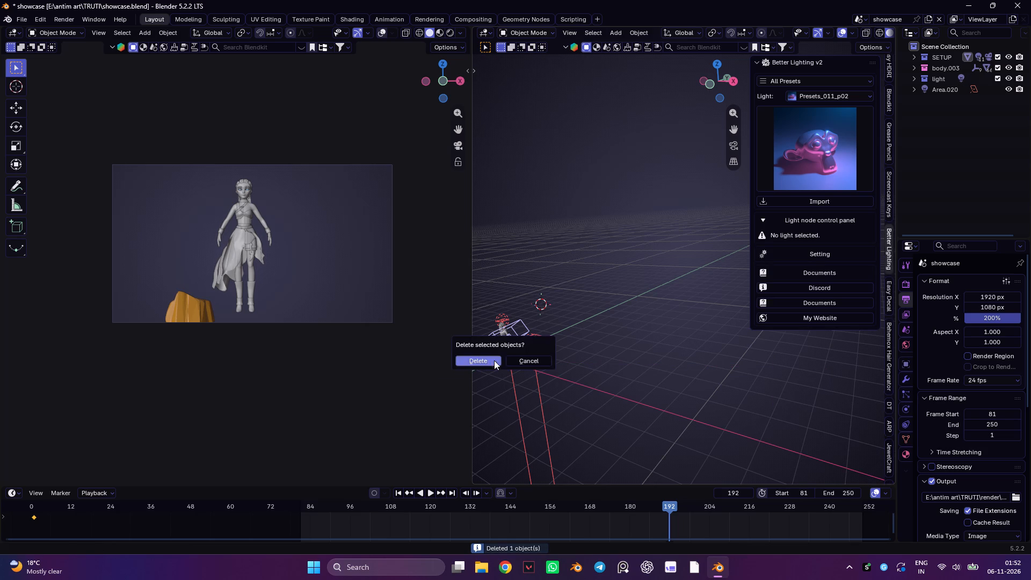
left_click(494, 360)
Hide the large wireframe box around the character's torso, working from the front orthographic view.
scroll(527, 345, "up", 5)
scroll(625, 358, "down", 4)
middle_click_drag(645, 364, 654, 364)
key("grave")
left_click(670, 335)
key("grave")
scroll(564, 345, "down", 4)
middle_click_drag(594, 346, 641, 320)
scroll(670, 345, "down", 4)
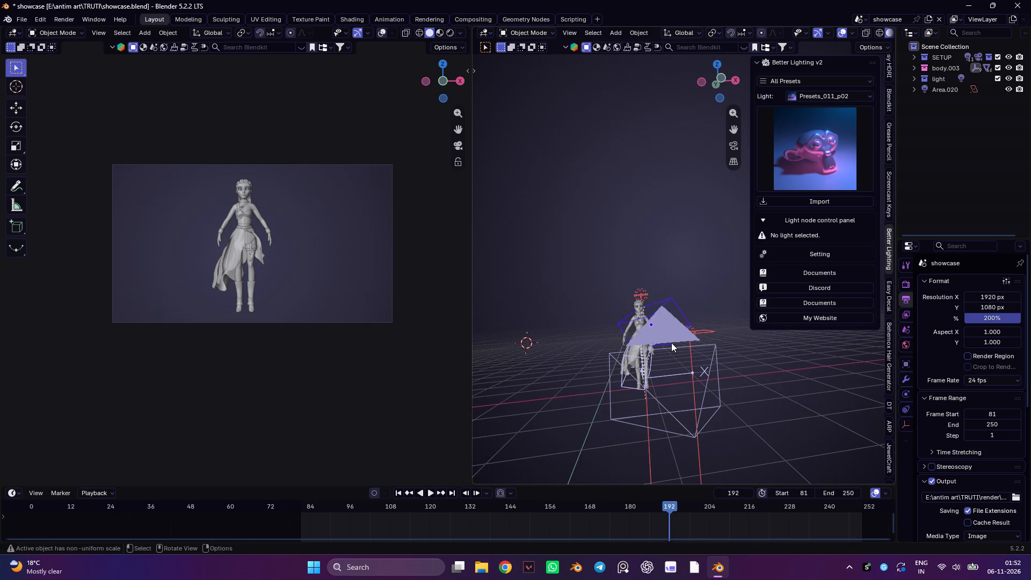
key("5")
scroll(683, 366, "up", 3)
key("1")
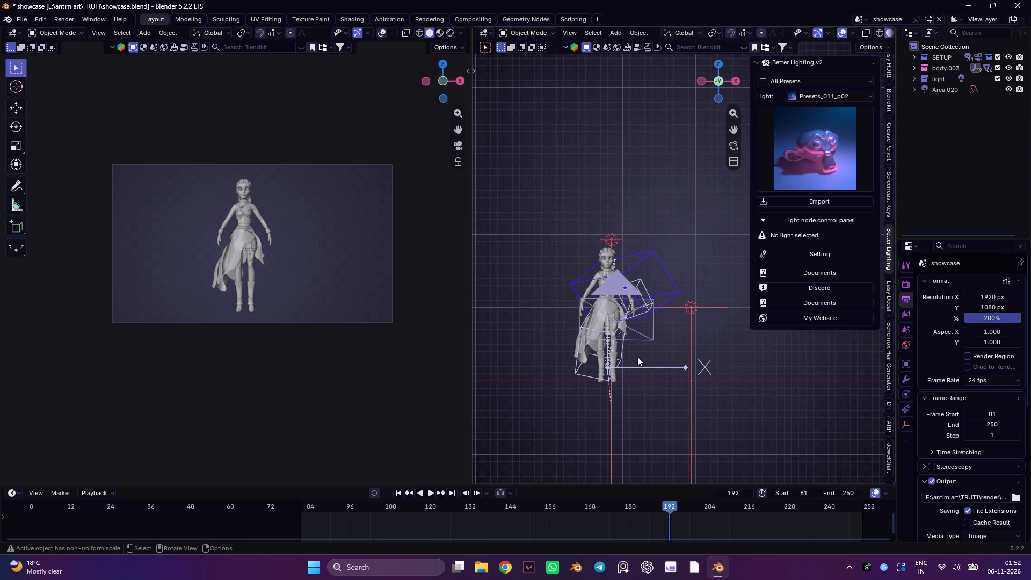
scroll(633, 348, "up", 4)
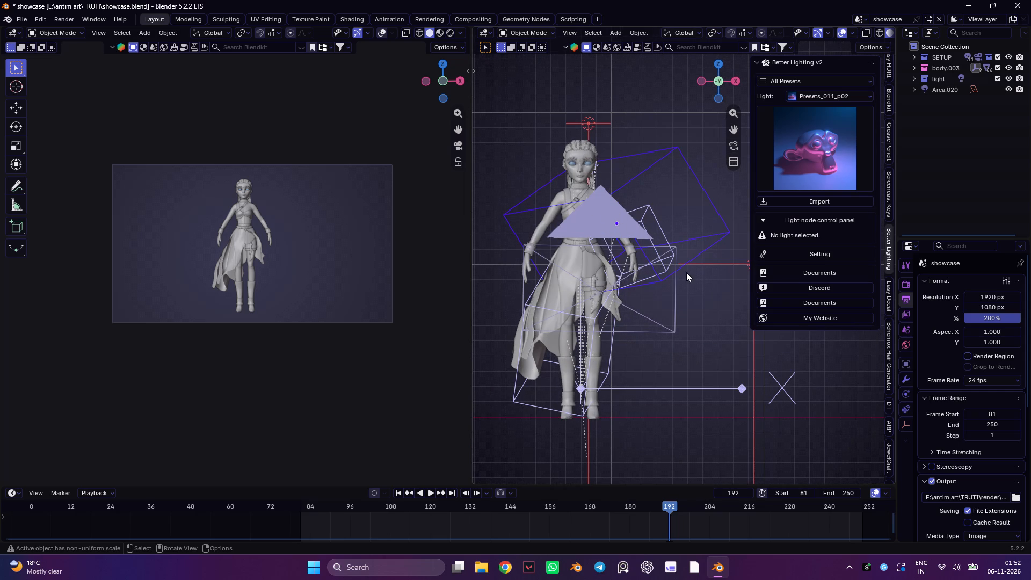
key("h")
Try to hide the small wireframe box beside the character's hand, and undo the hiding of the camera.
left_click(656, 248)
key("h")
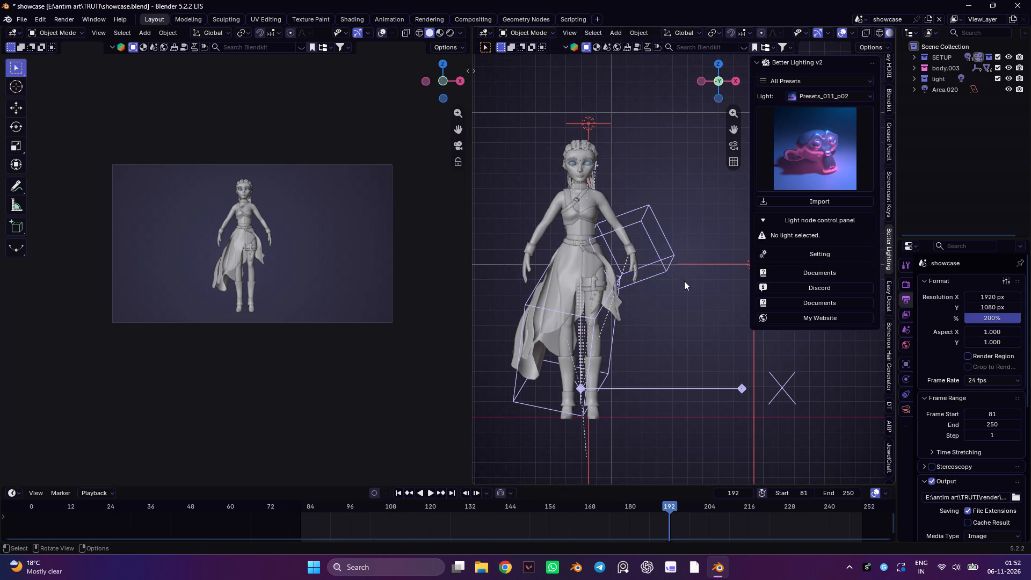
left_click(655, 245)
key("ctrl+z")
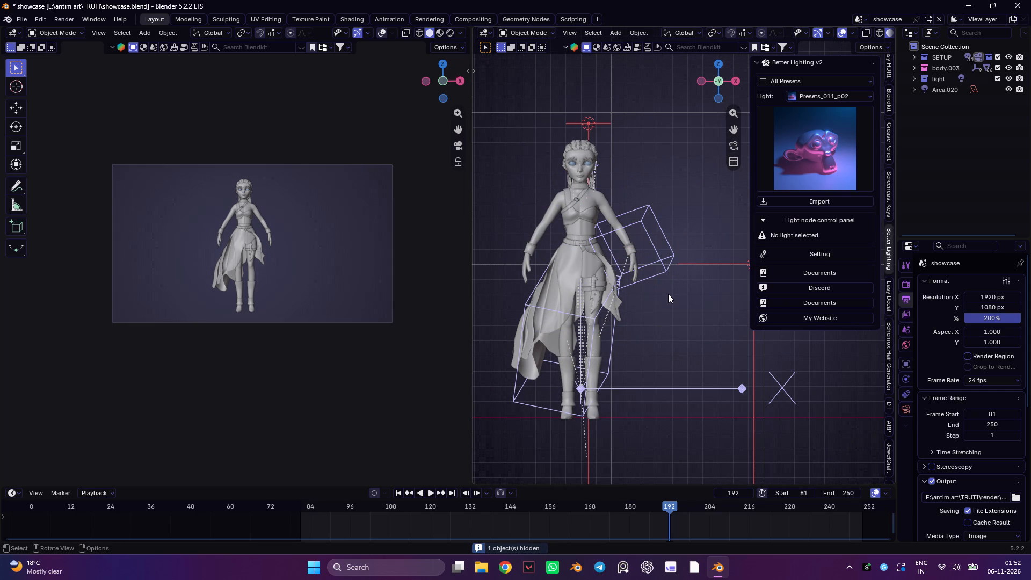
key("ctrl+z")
Hide the small wireframe box beside the character's hand and the one around her lower legs.
left_click(654, 218)
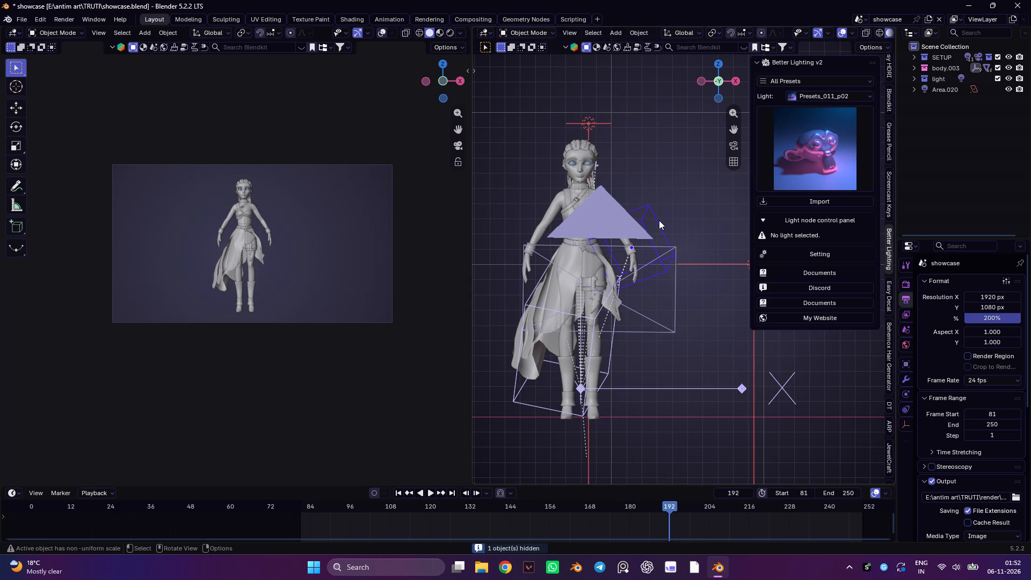
key("h")
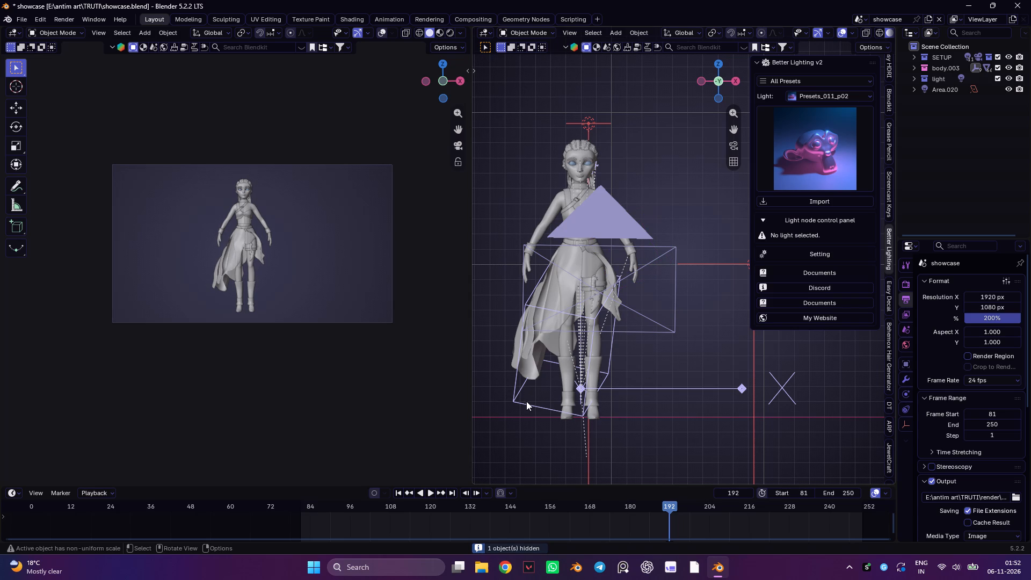
left_click(524, 404)
key("h")
Set the camera's output resolution to a portrait 1080 by 1920 px and save the file.
left_click(618, 215)
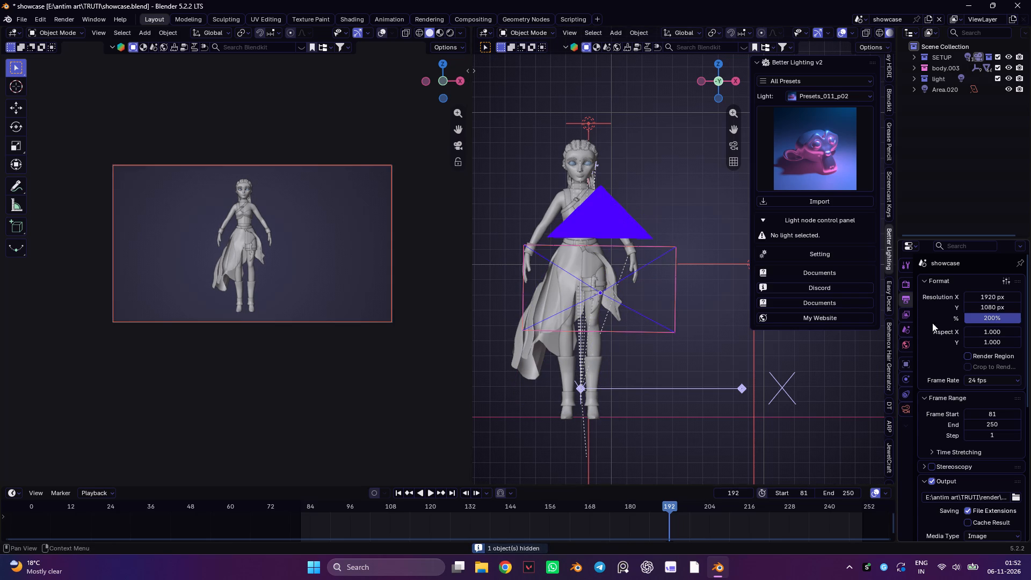
left_click(990, 299)
key("1")
key("0")
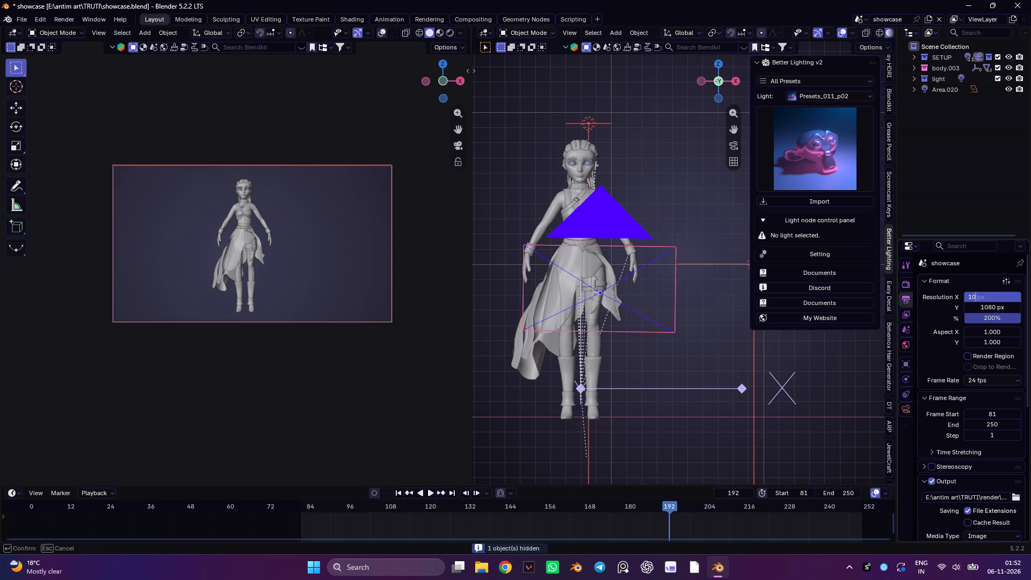
key("8")
key("0")
key("Return")
left_click_drag(983, 309, 160, 311)
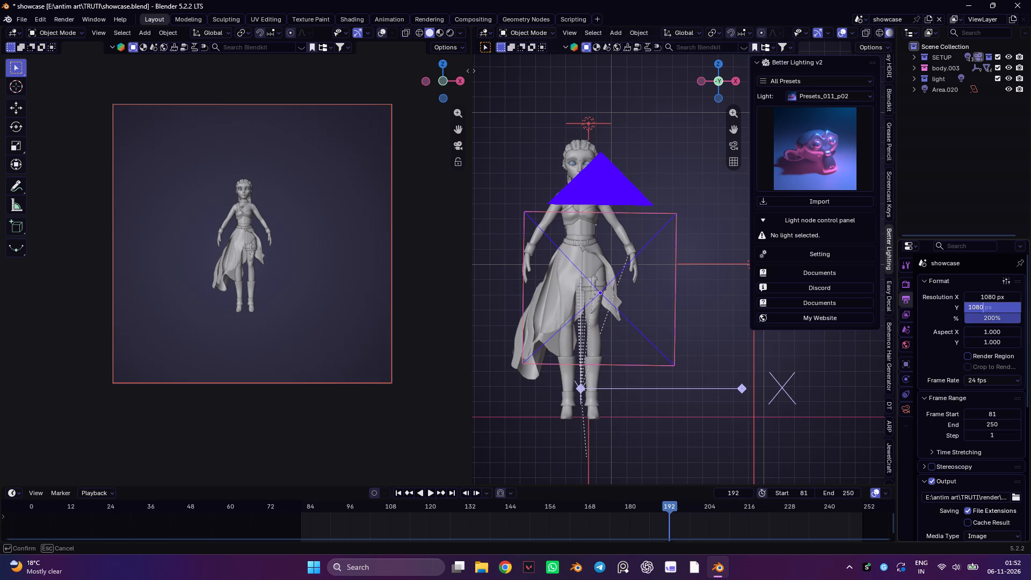
key("1")
type("92")
key("0")
key("Return")
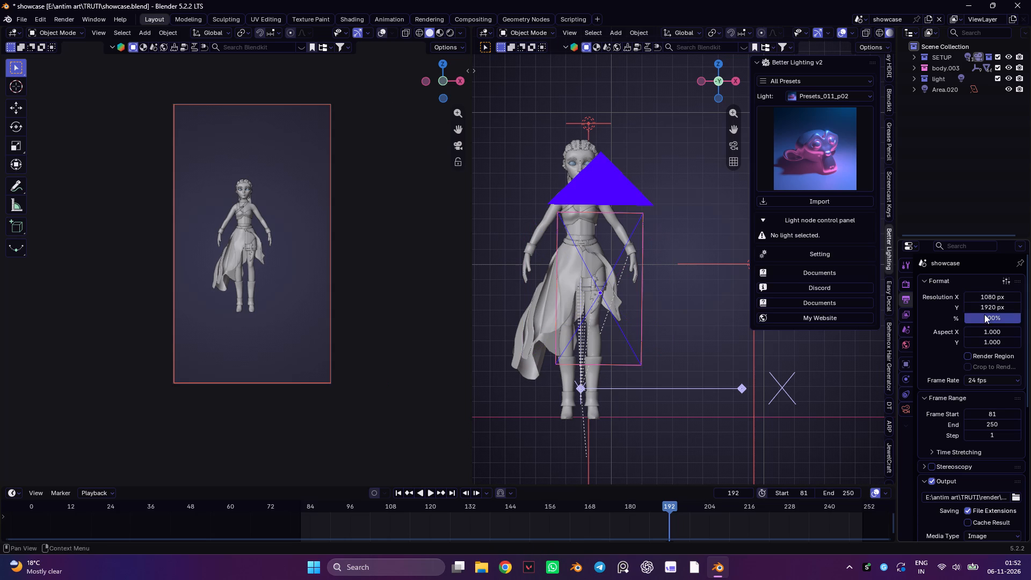
scroll(254, 183, "up", 4)
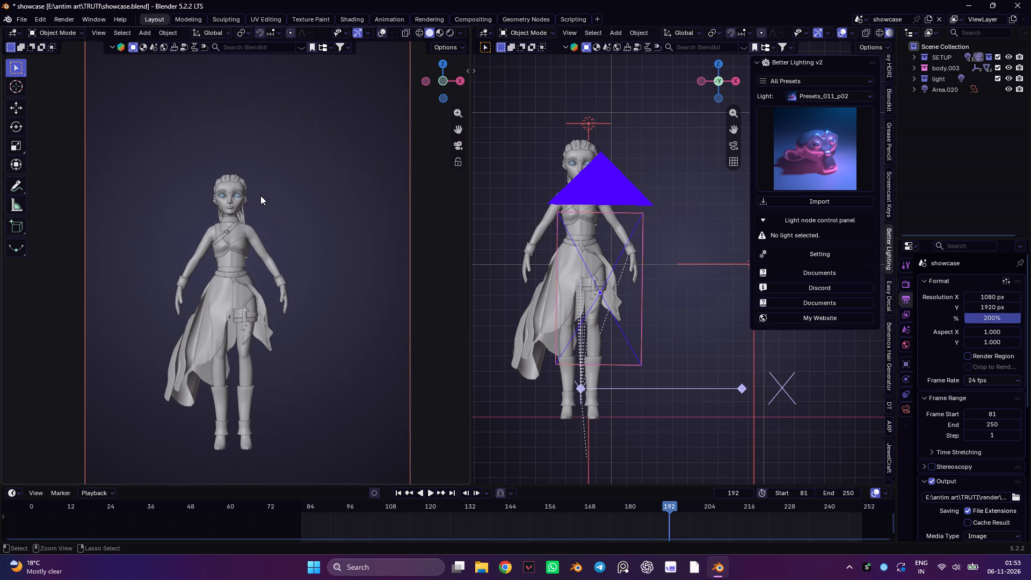
key("ctrl+s")
Align the camera to a near-frontal close-up of the character's face and save the file.
scroll(618, 361, "down", 2)
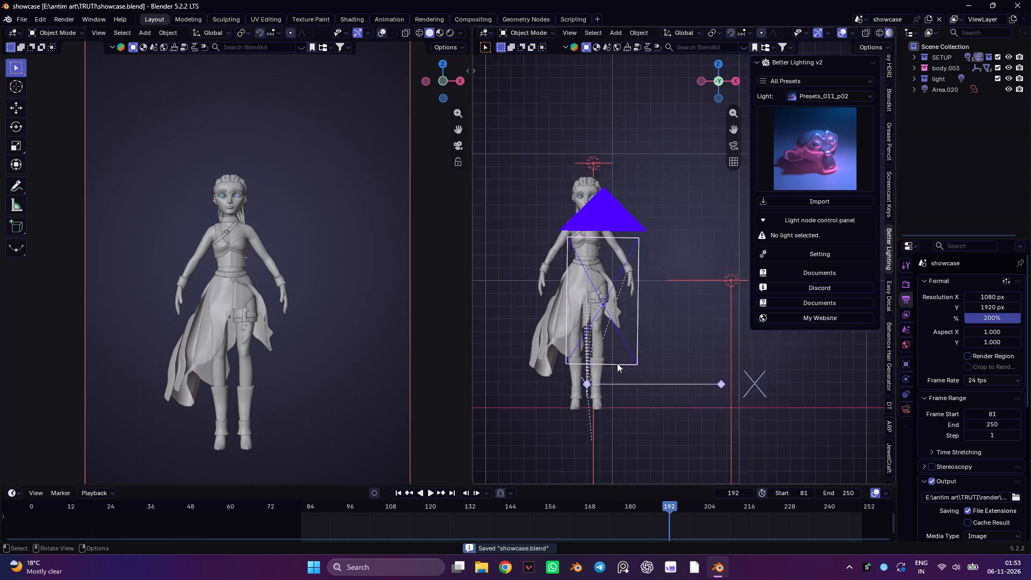
scroll(617, 363, "down", 2)
middle_click_drag(657, 277, 603, 290)
scroll(608, 261, "up", 14)
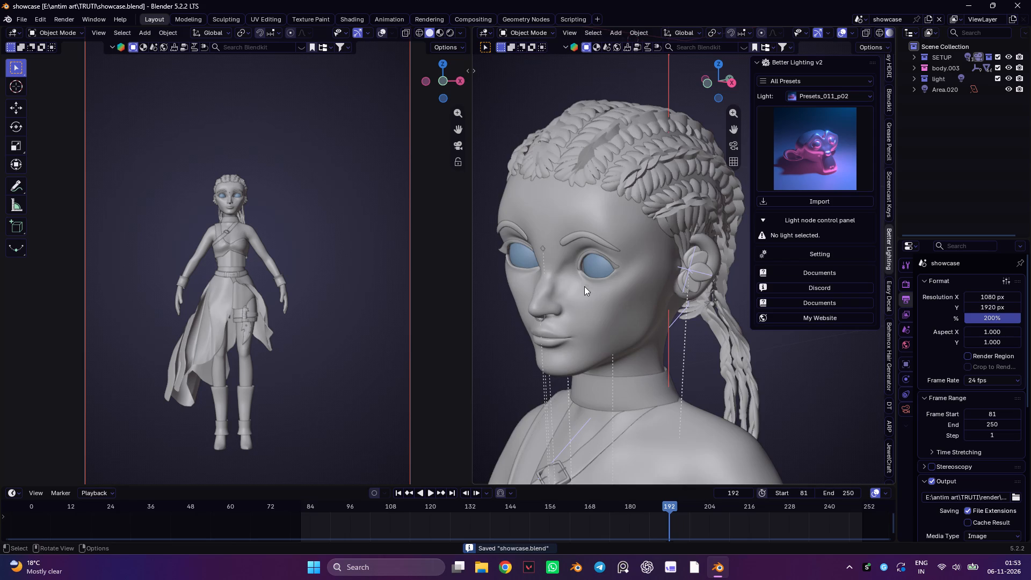
middle_click_drag(586, 281, 618, 273)
scroll(680, 257, "down", 5)
scroll(544, 295, "up", 5)
scroll(637, 249, "up", 5)
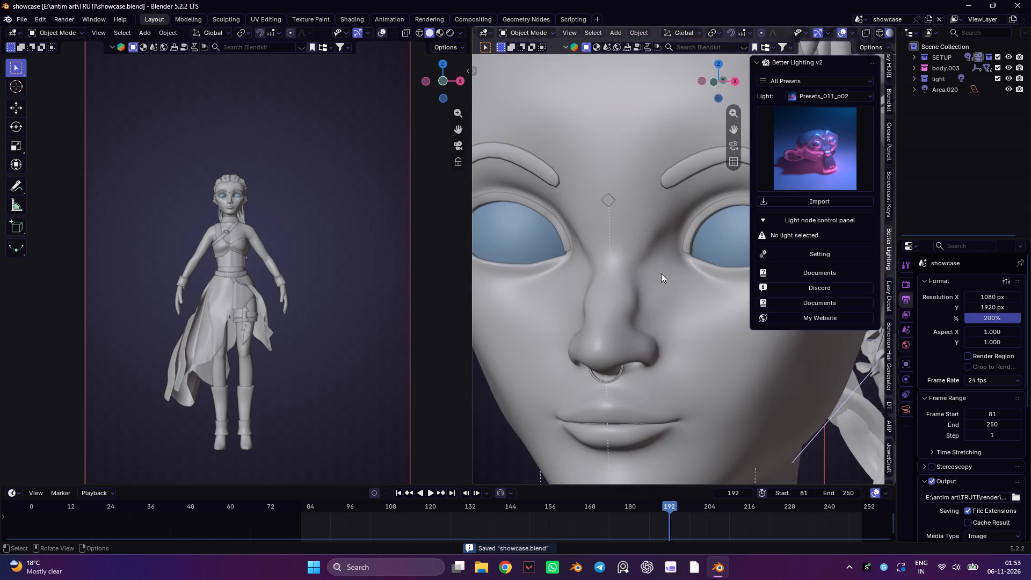
middle_click_drag(664, 280, 678, 271)
scroll(695, 244, "down", 4)
middle_click(667, 310)
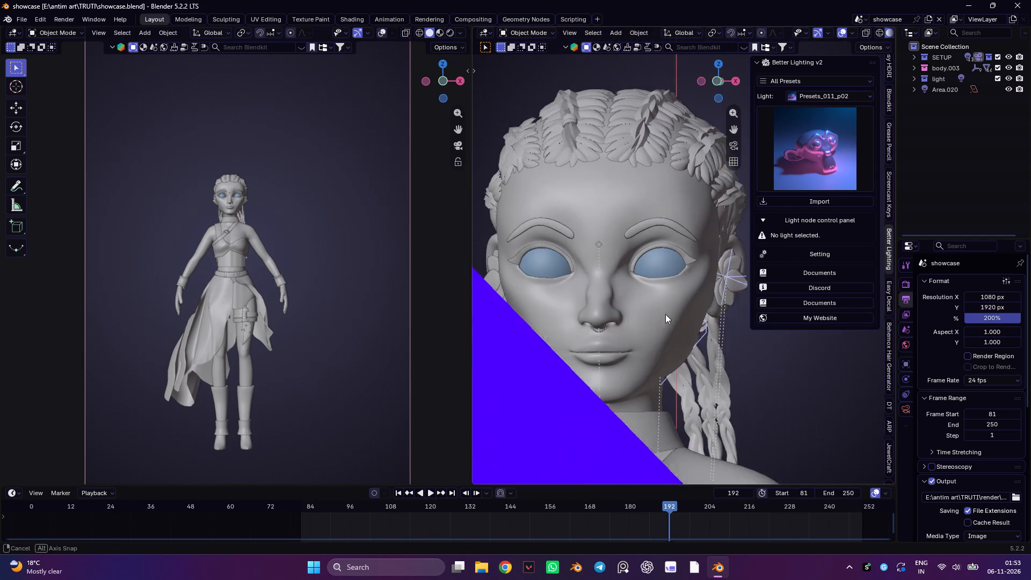
key("ctrl+alt+0")
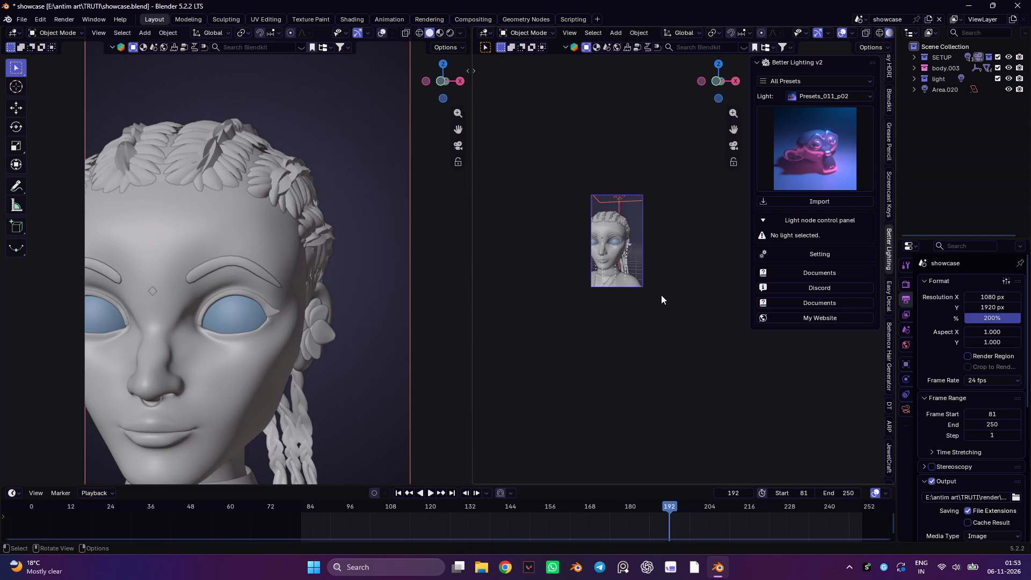
scroll(274, 180, "down", 5)
key("ctrl+s")
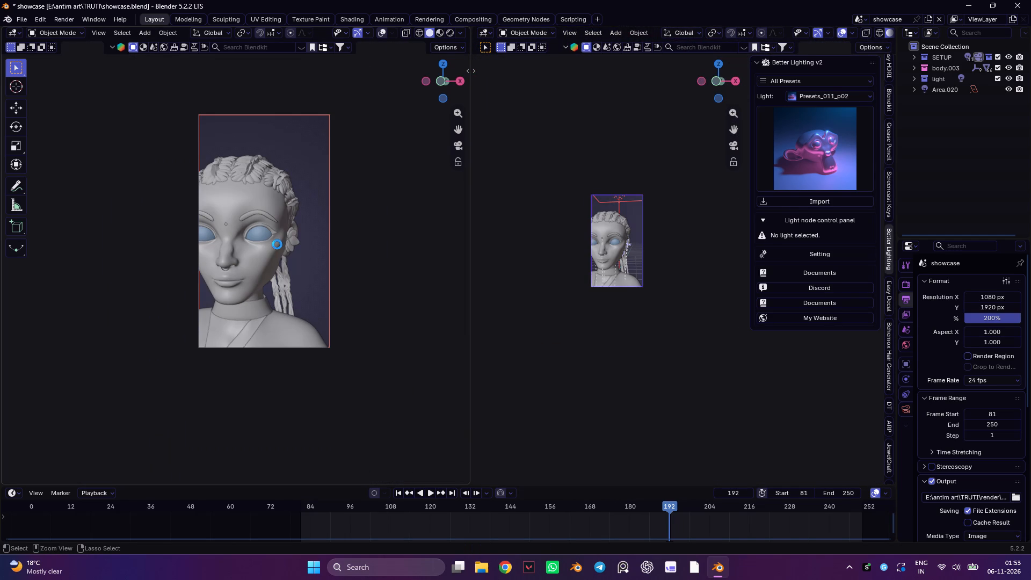
Show the camera view in rendered shading and save the file.
key("z")
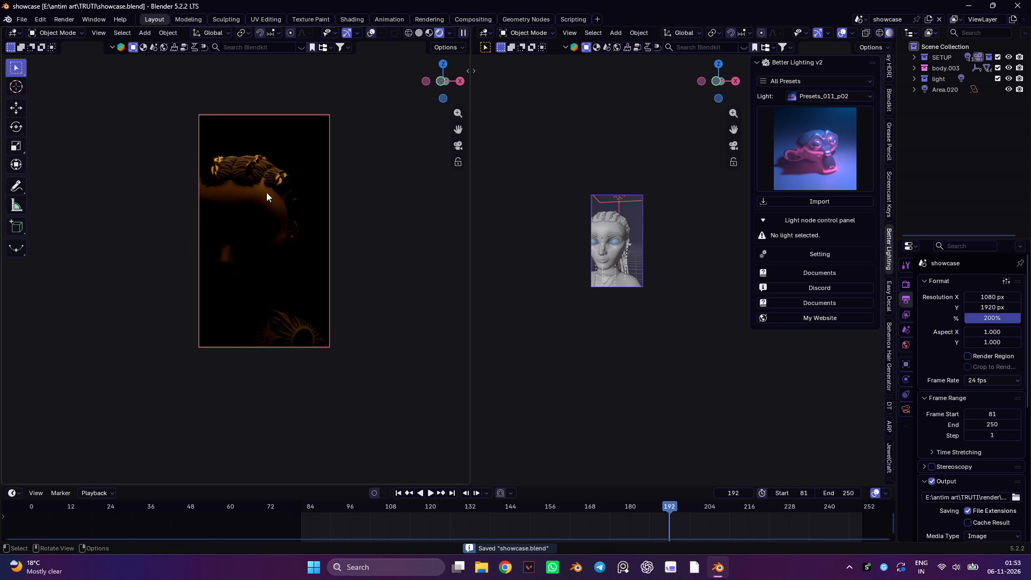
scroll(263, 224, "up", 3)
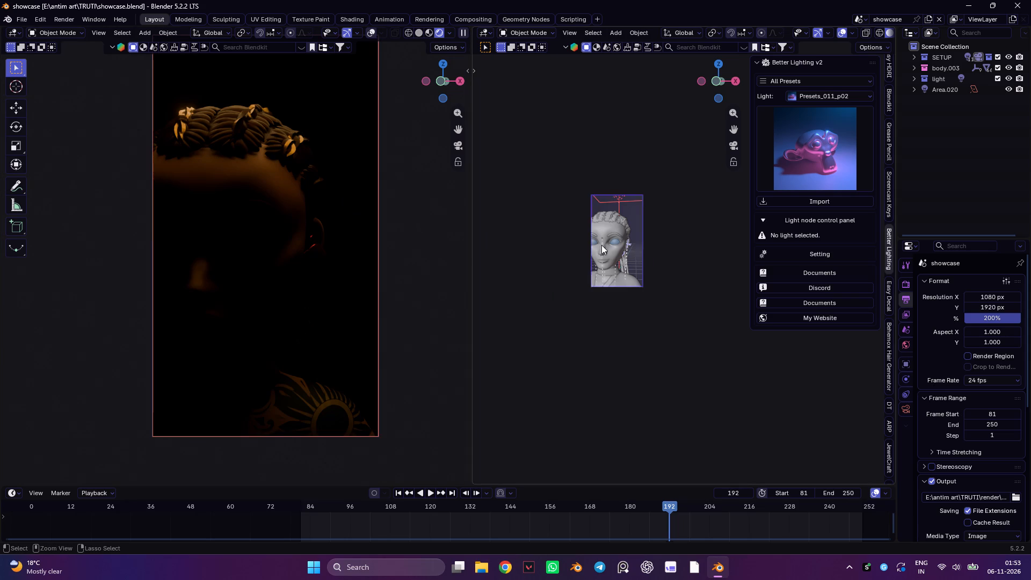
key("ctrl+s")
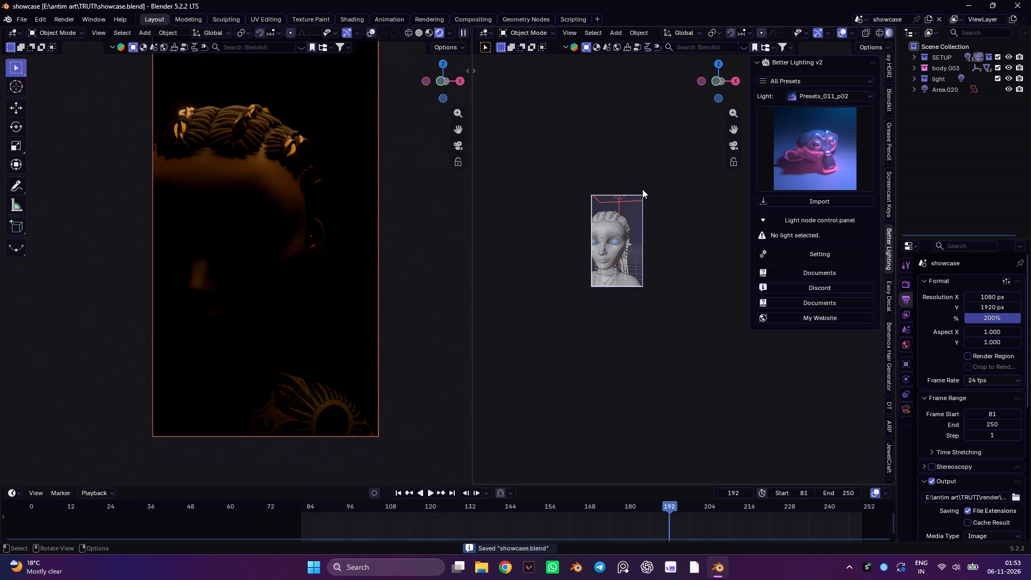
Lower the camera about 0.05 m along the global Z axis to reframe the face and shoulders.
left_click(639, 194)
type("gz")
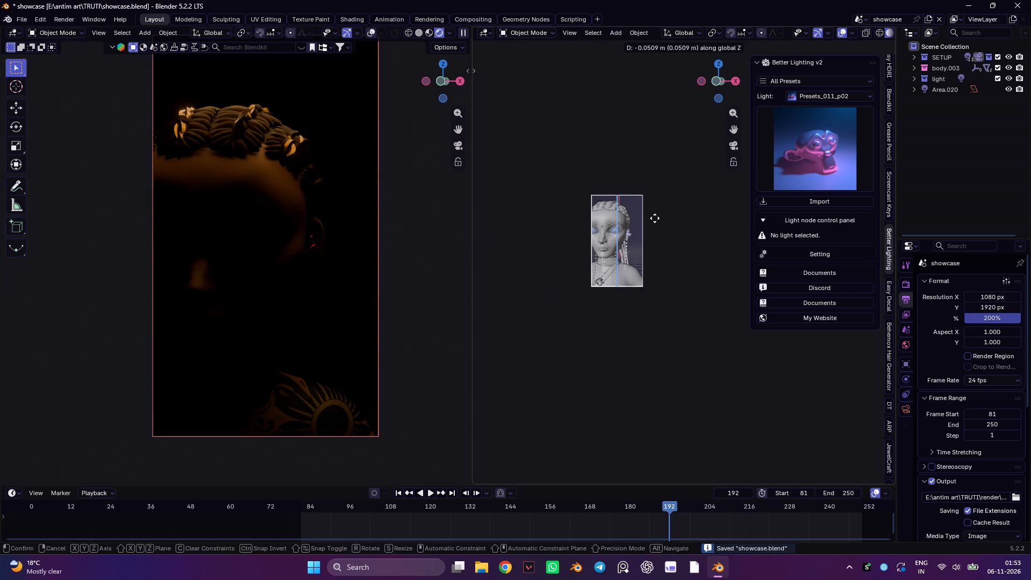
left_click(654, 218)
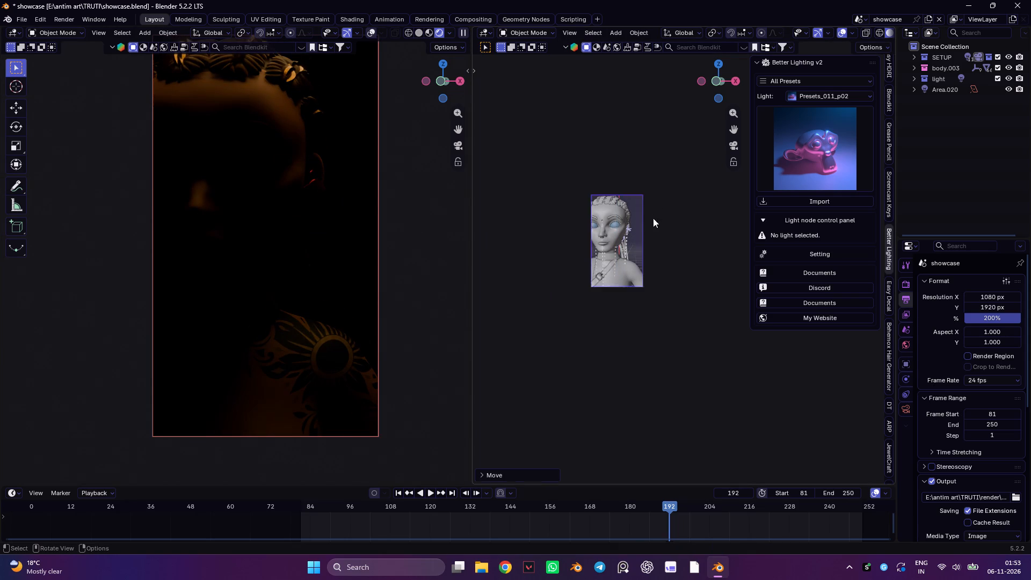
scroll(298, 319, "down", 2)
scroll(281, 215, "up", 1)
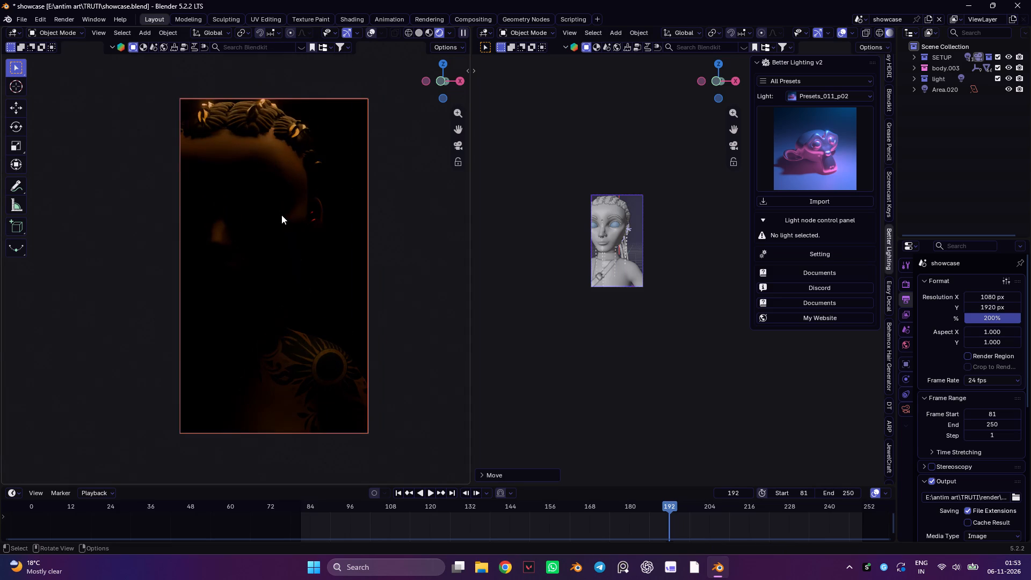
scroll(271, 109, "up", 4)
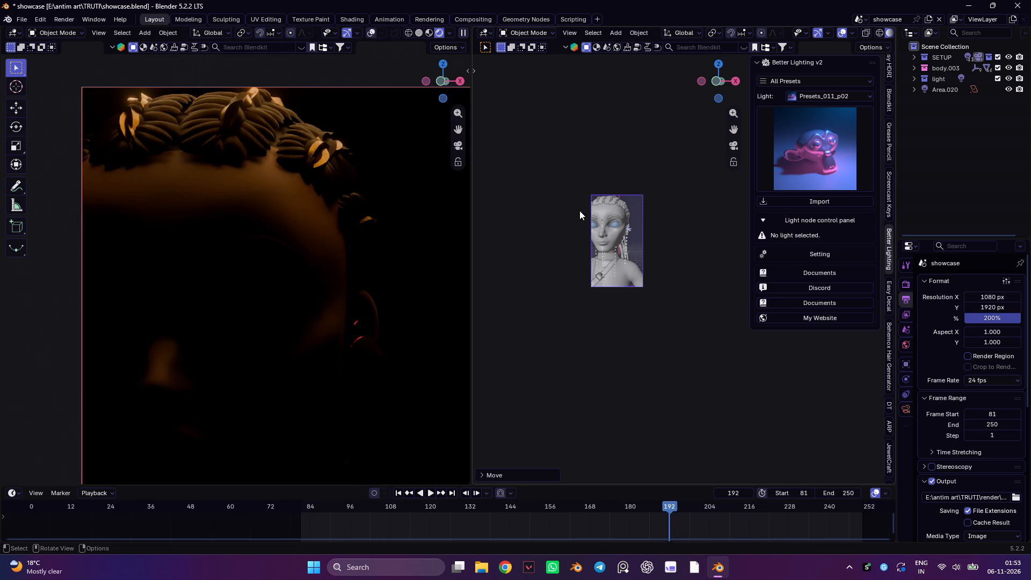
Change the render engine to EEVEE and check the face in the camera view.
scroll(611, 234, "up", 2)
right_click(594, 251, "shift")
middle_click_drag(616, 264, 624, 269)
scroll(616, 340, "down", 3)
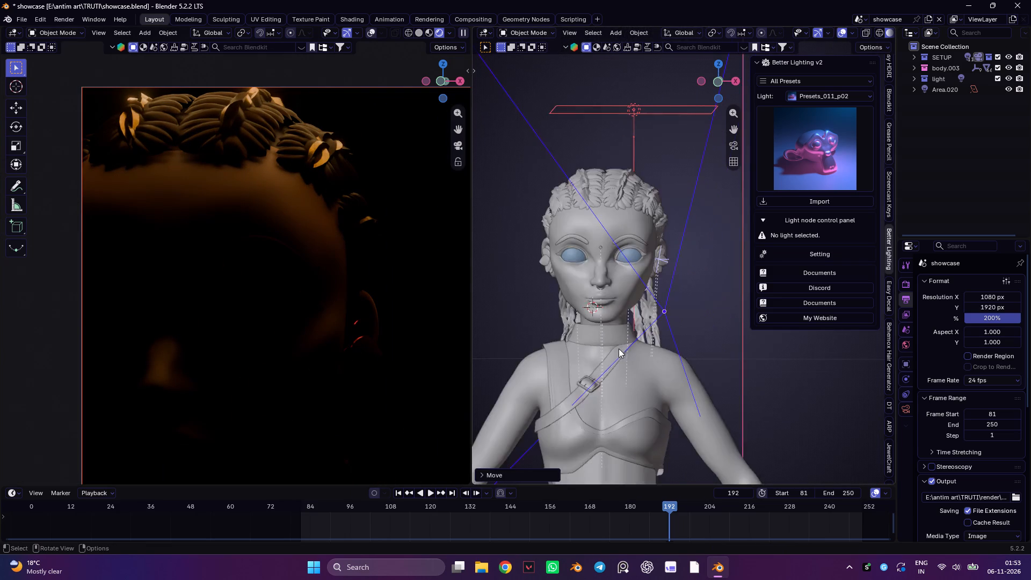
scroll(619, 349, "down", 13)
middle_click_drag(616, 248, 631, 287)
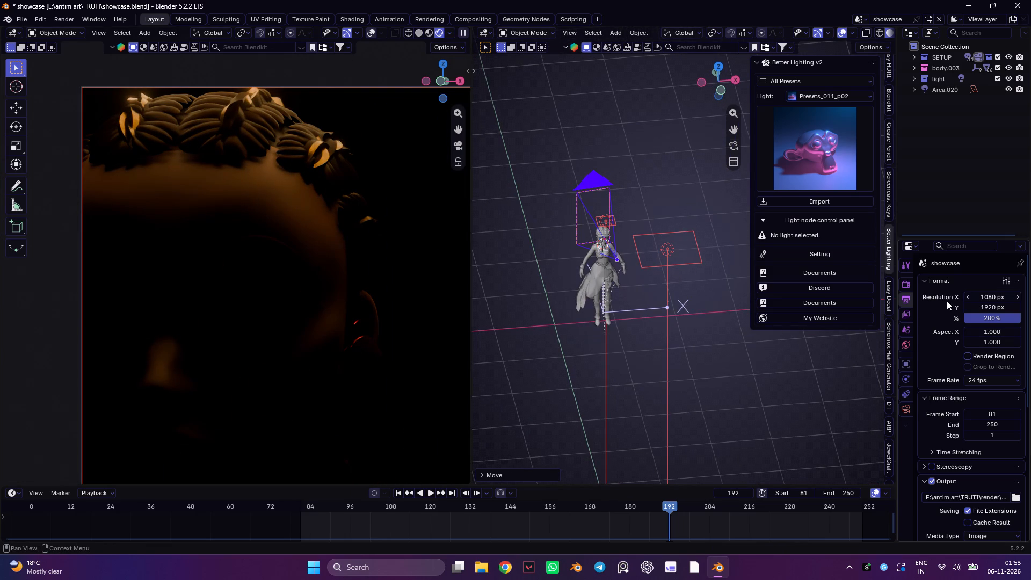
left_click(904, 282)
left_click(981, 279)
left_click(982, 295)
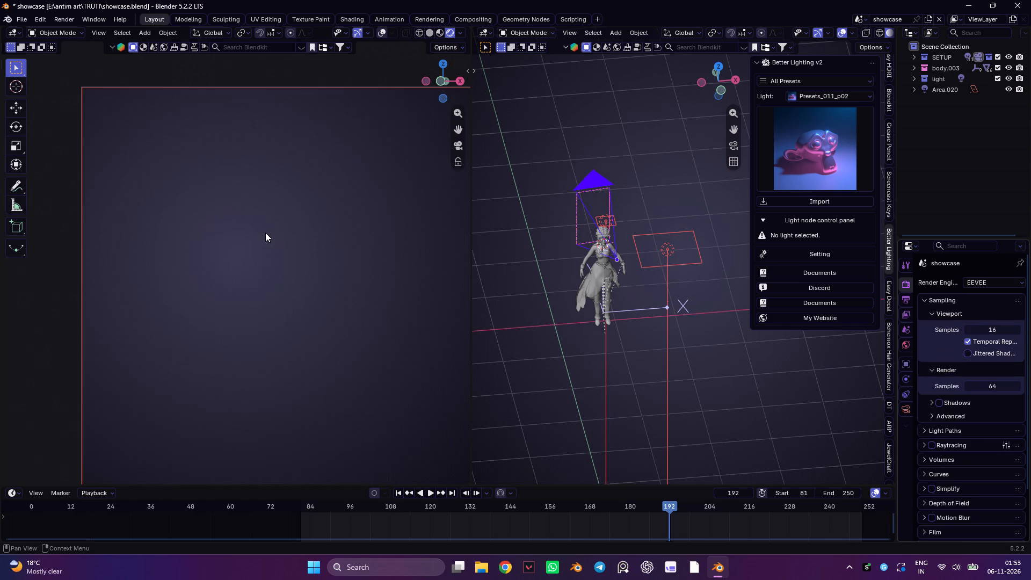
scroll(266, 208, "down", 3)
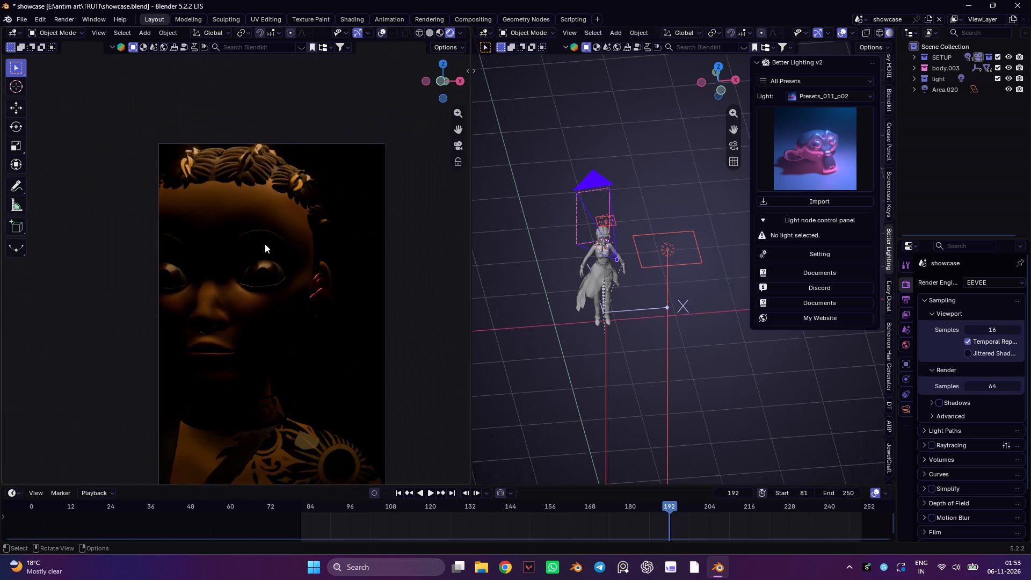
scroll(265, 244, "down", 2)
scroll(256, 280, "up", 2)
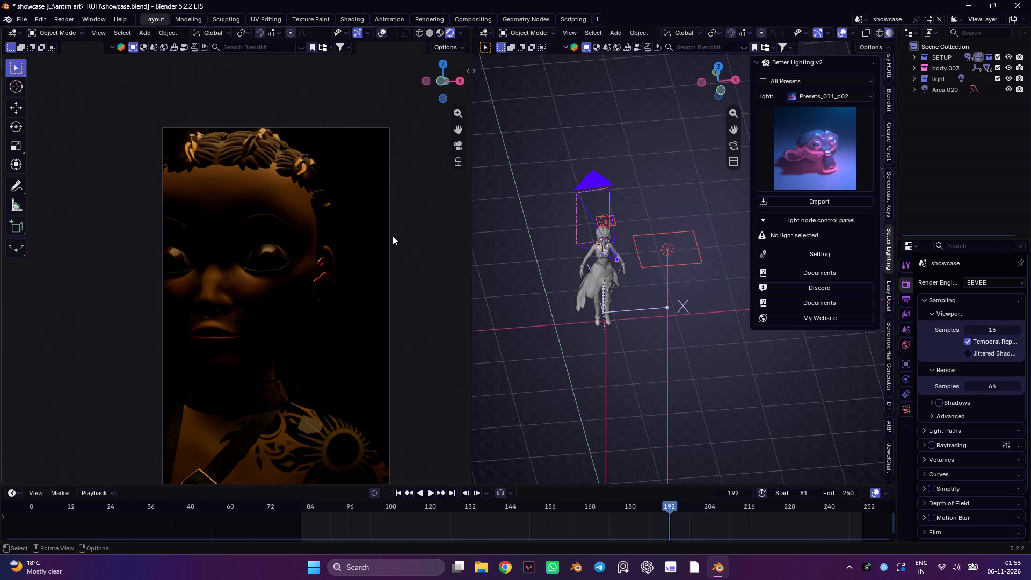
scroll(614, 238, "up", 2)
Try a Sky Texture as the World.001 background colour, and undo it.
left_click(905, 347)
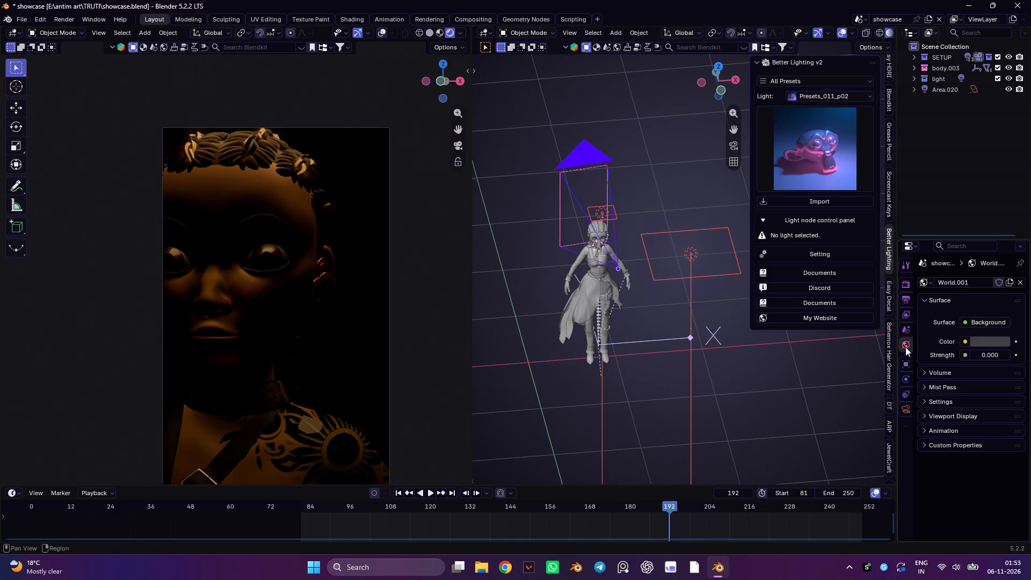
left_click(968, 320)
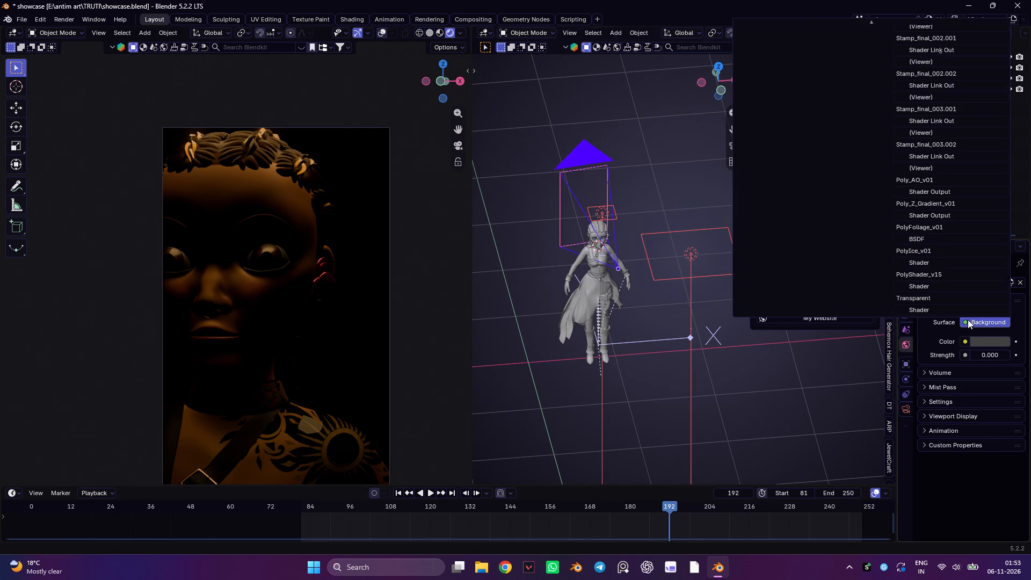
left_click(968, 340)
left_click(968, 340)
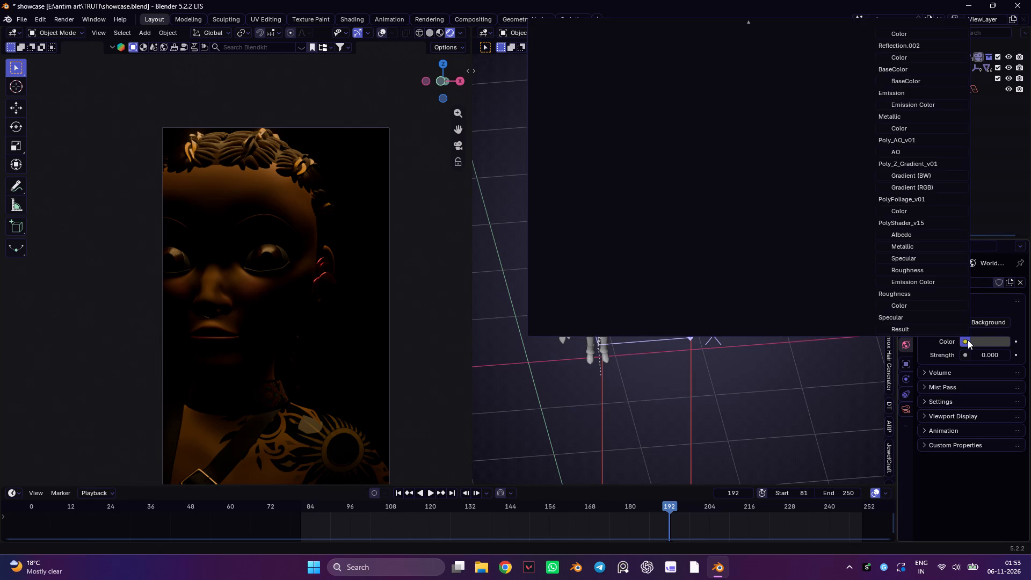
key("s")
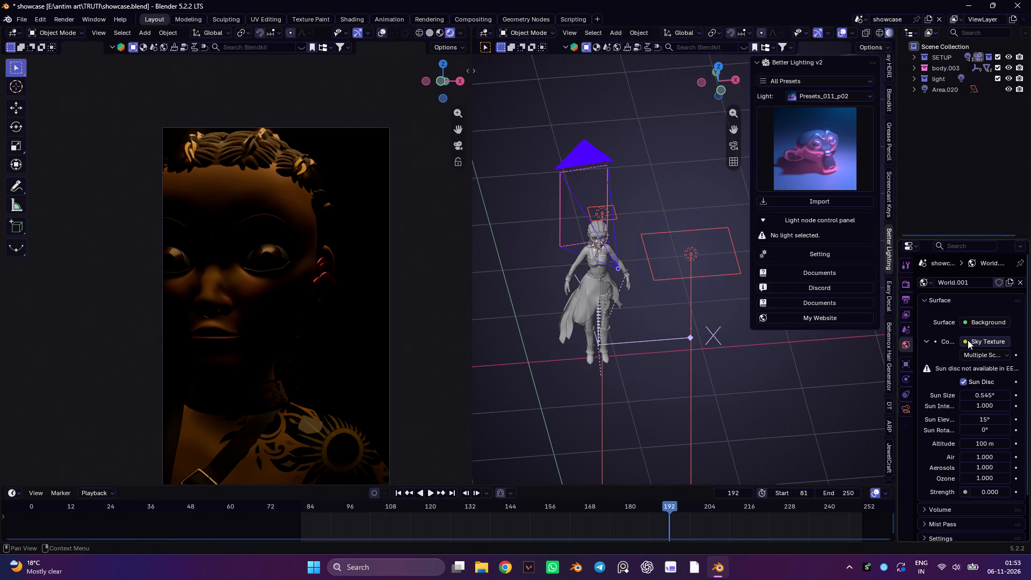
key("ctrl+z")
Place the 3D cursor beside the character's feet and add a Sun light there.
right_click(581, 346, "shift")
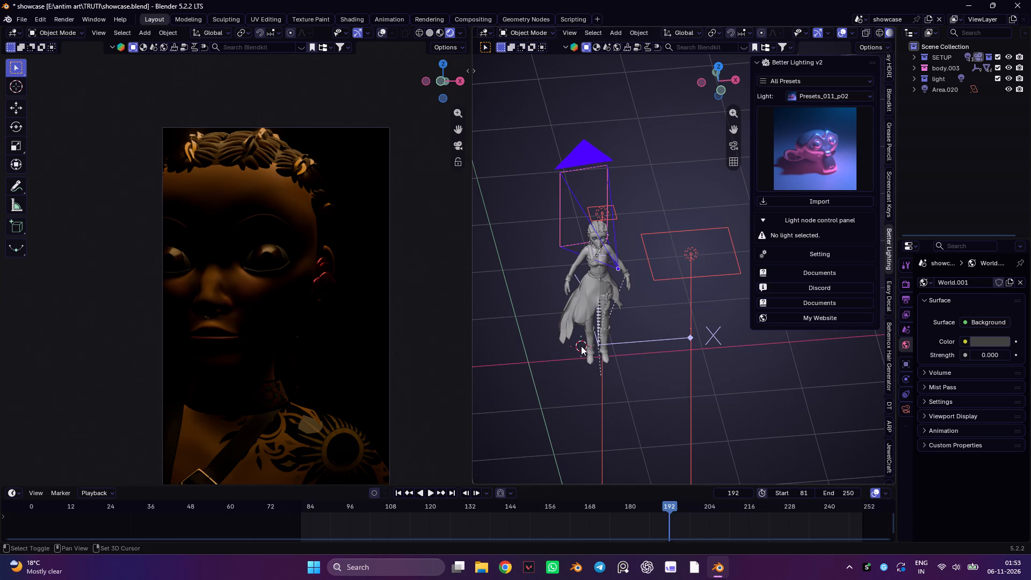
key("shift+a")
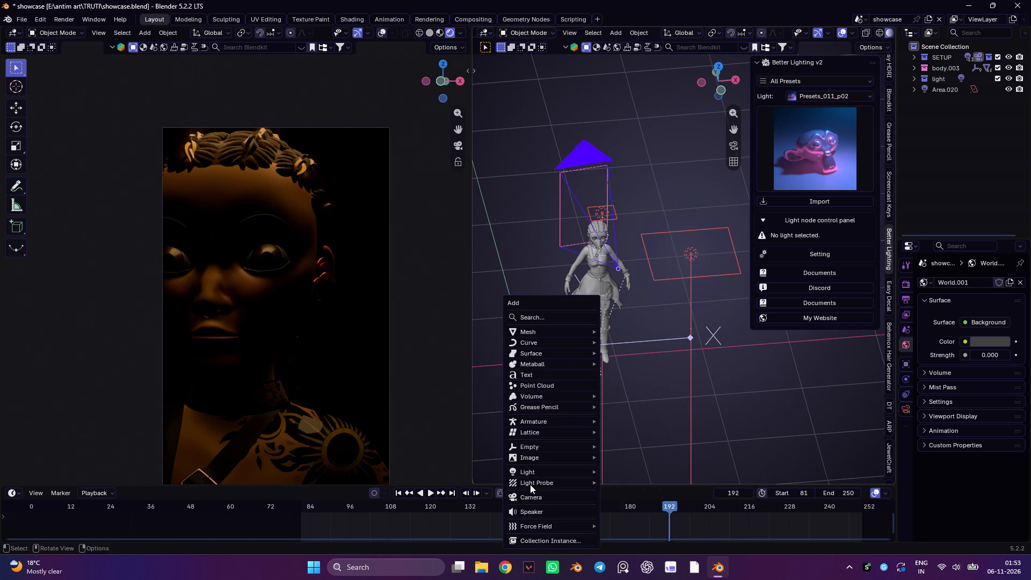
left_click(627, 481)
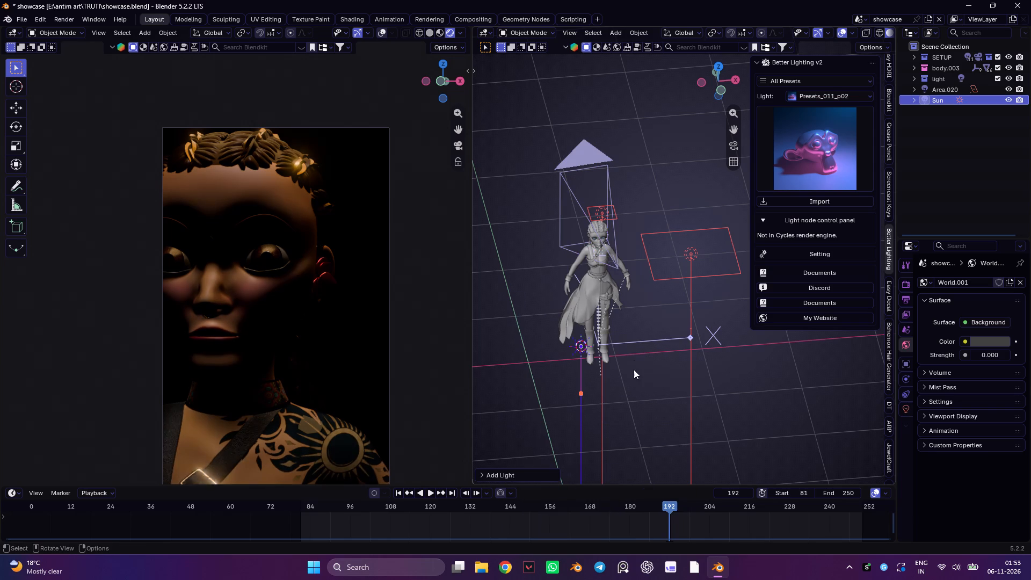
Move the Sun out in front of the character along Y and raise it above her head along Z.
key("g")
key("y")
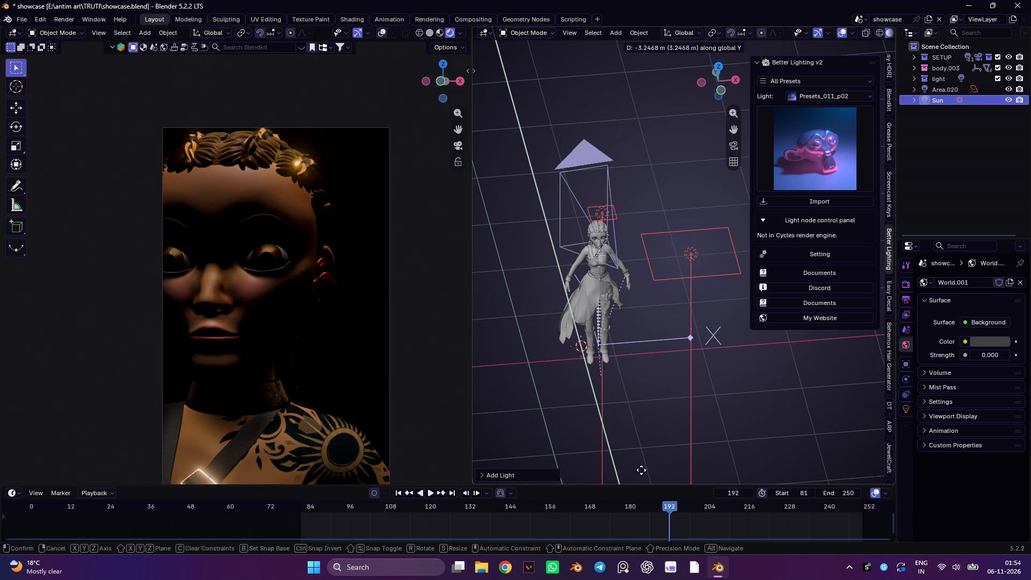
left_click(649, 42)
key("g")
key("z")
left_click(630, 122)
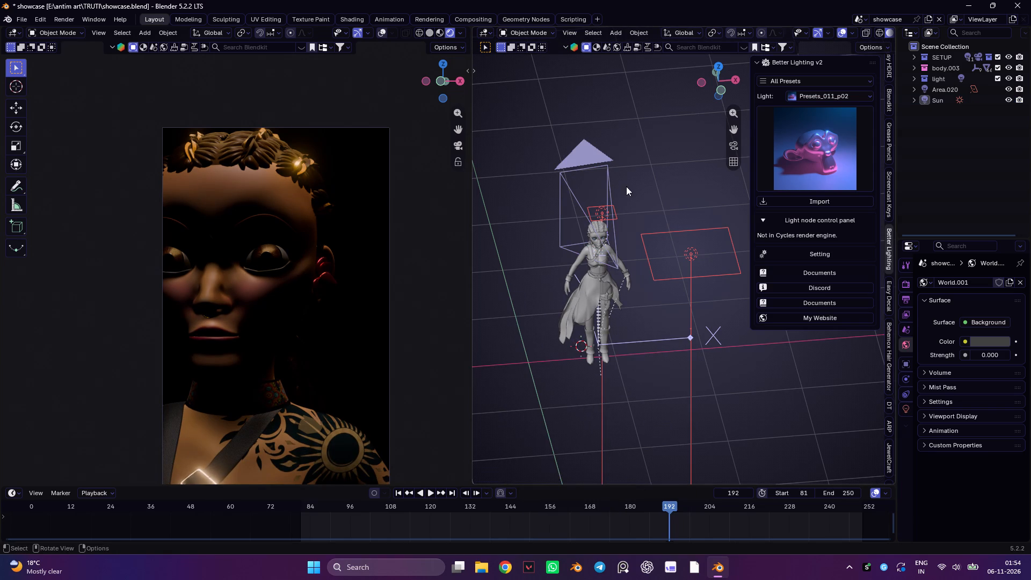
scroll(624, 192, "down", 8)
middle_click_drag(630, 267, 697, 240)
left_click(702, 250)
type("gz")
left_click(702, 160)
Rotate the Sun about the global X axis so it shines on the character's face, and check the camera view.
type("rx")
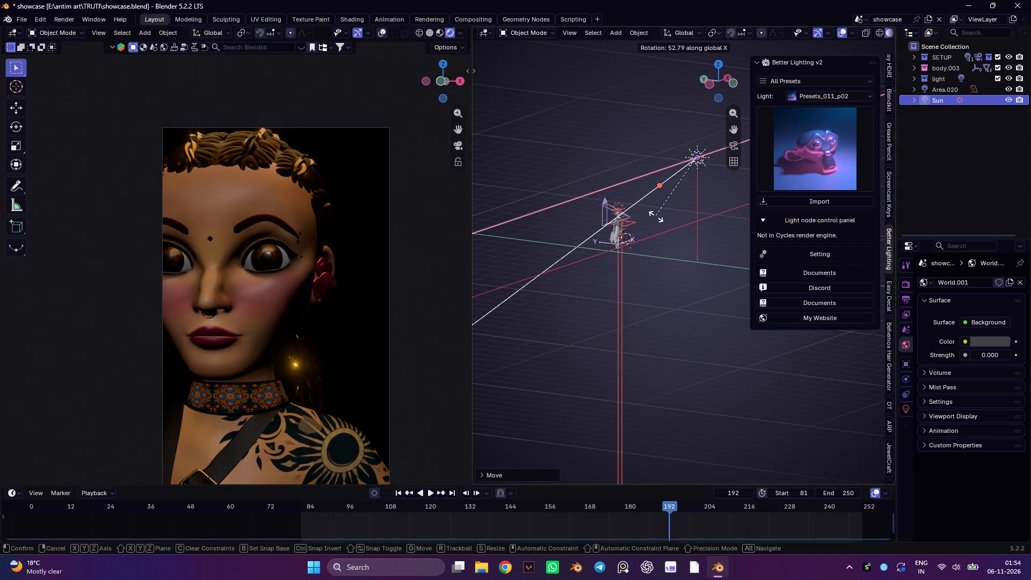
left_click(648, 205)
scroll(243, 295, "up", 4)
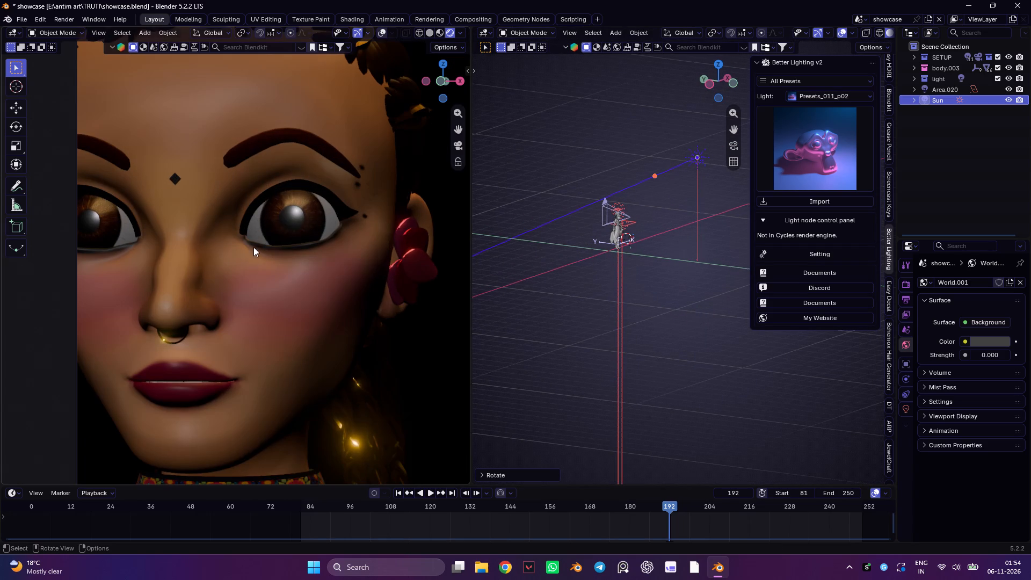
scroll(250, 240, "down", 4)
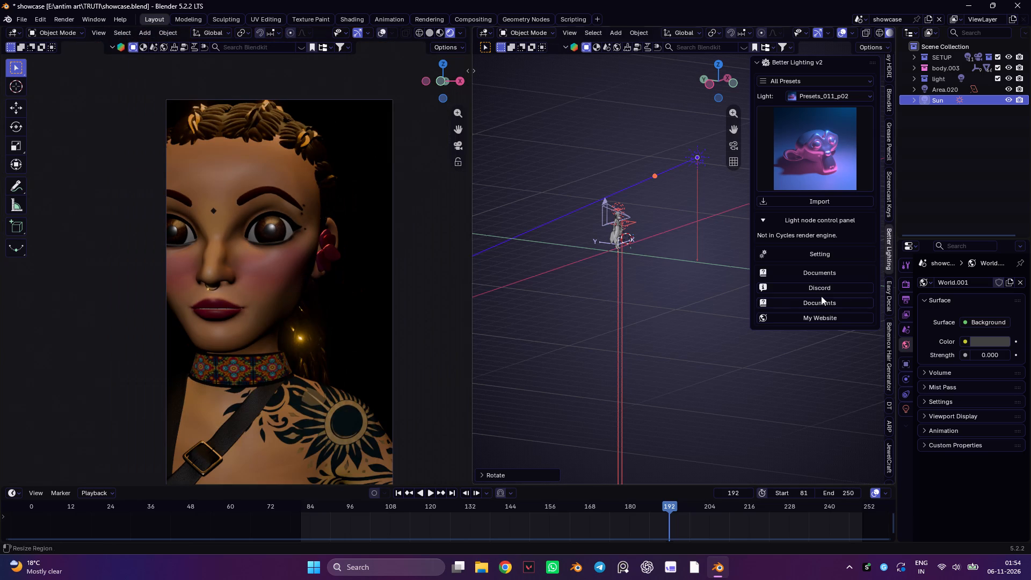
Switch the render engine from EEVEE to Cycles and check the character's face in the camera view.
left_click(910, 284)
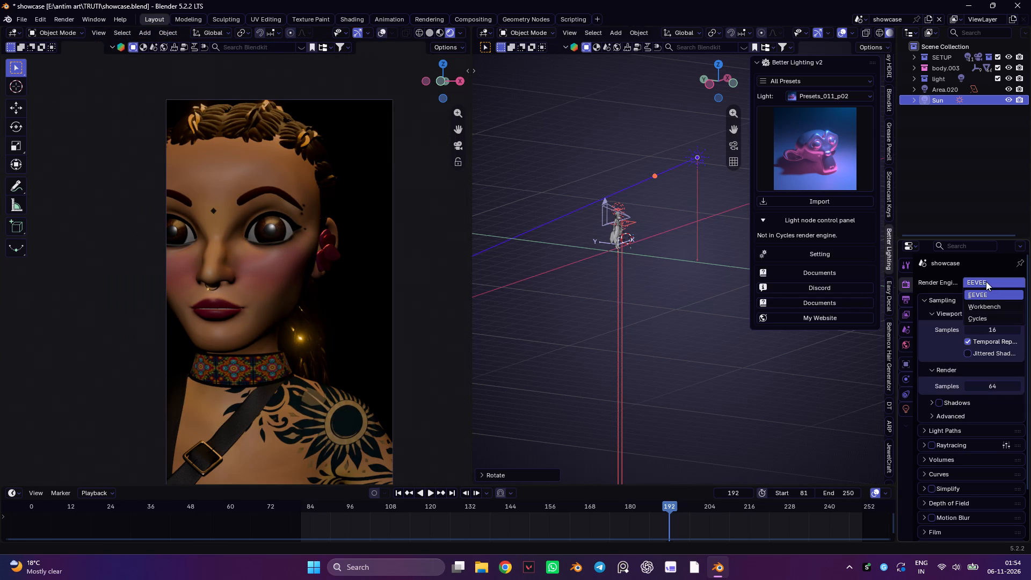
left_click(986, 281)
left_click(982, 322)
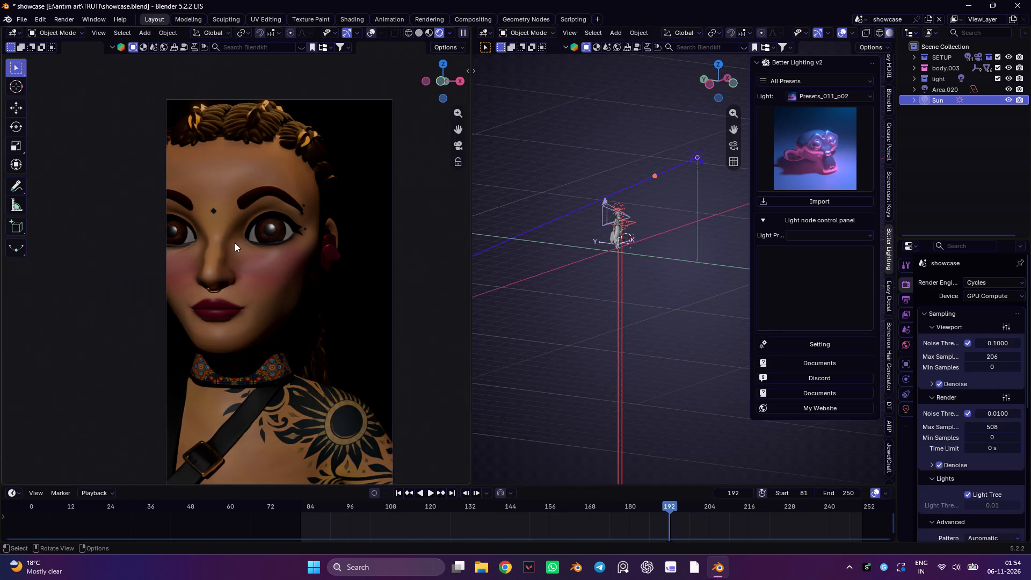
scroll(224, 247, "up", 4)
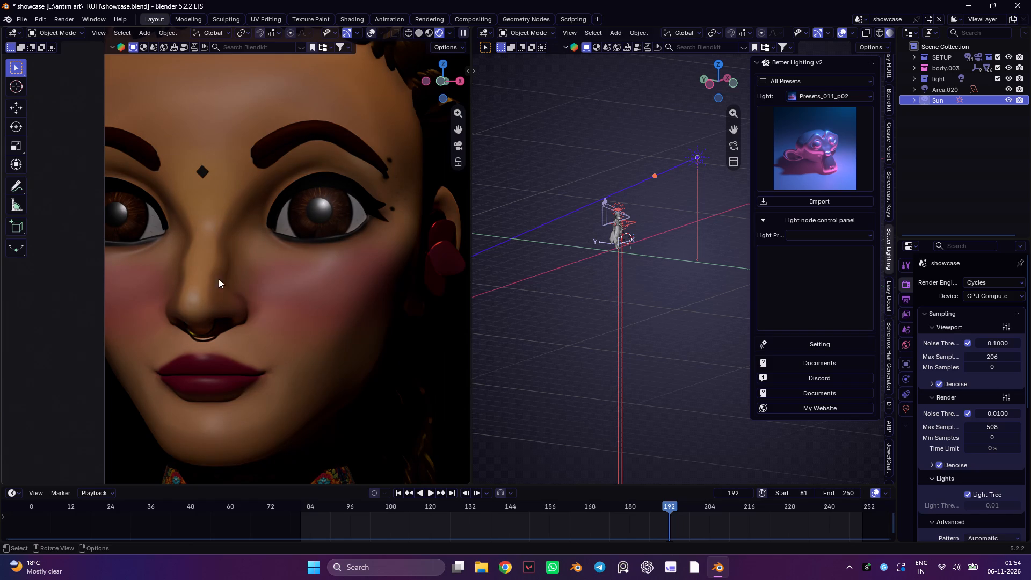
scroll(221, 353, "down", 2)
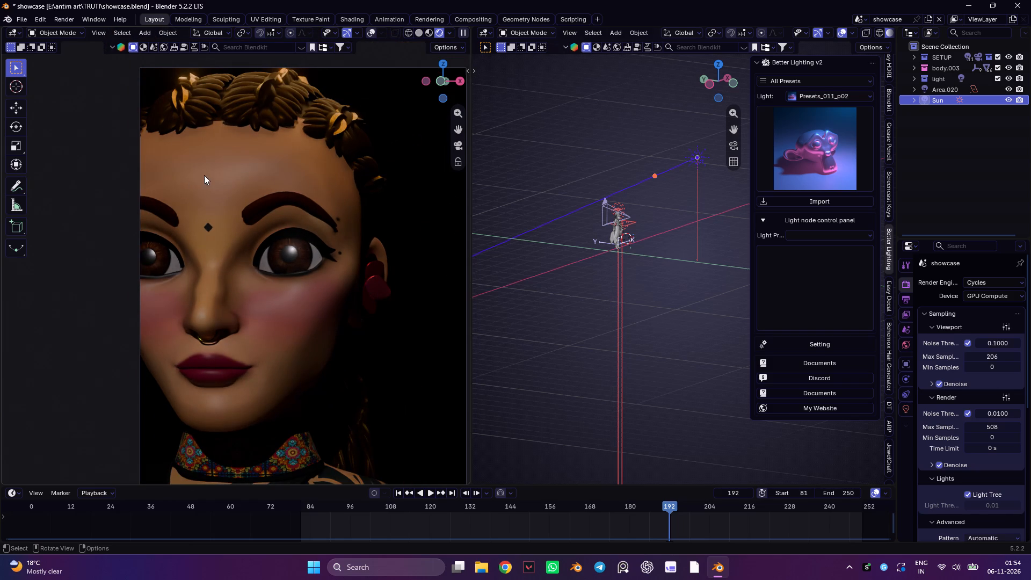
scroll(204, 175, "down", 3)
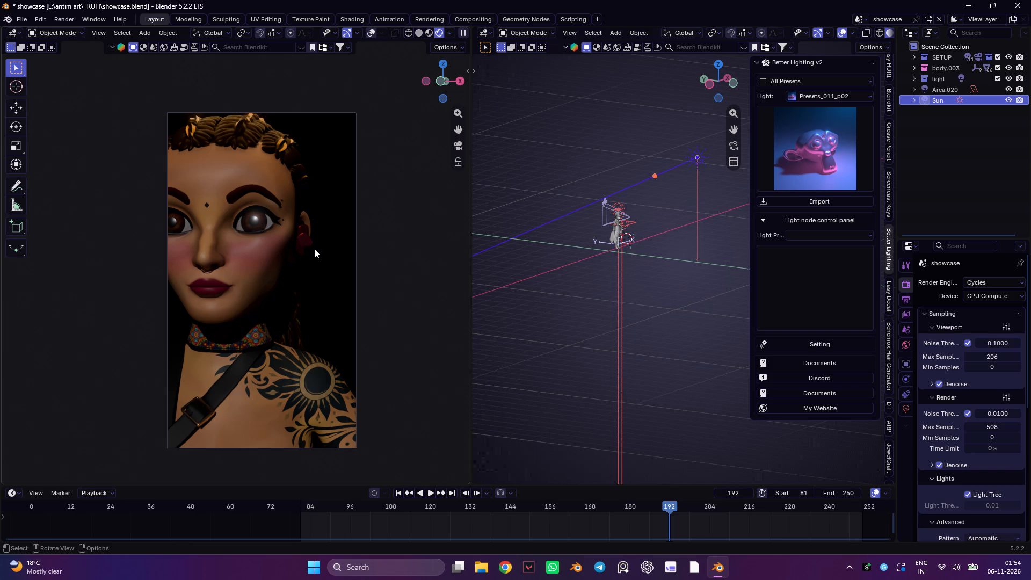
Select the camera and lower it along global Z by about 0.3 m in two moves, framing the character's torso.
scroll(624, 220, "up", 4)
left_click(636, 217)
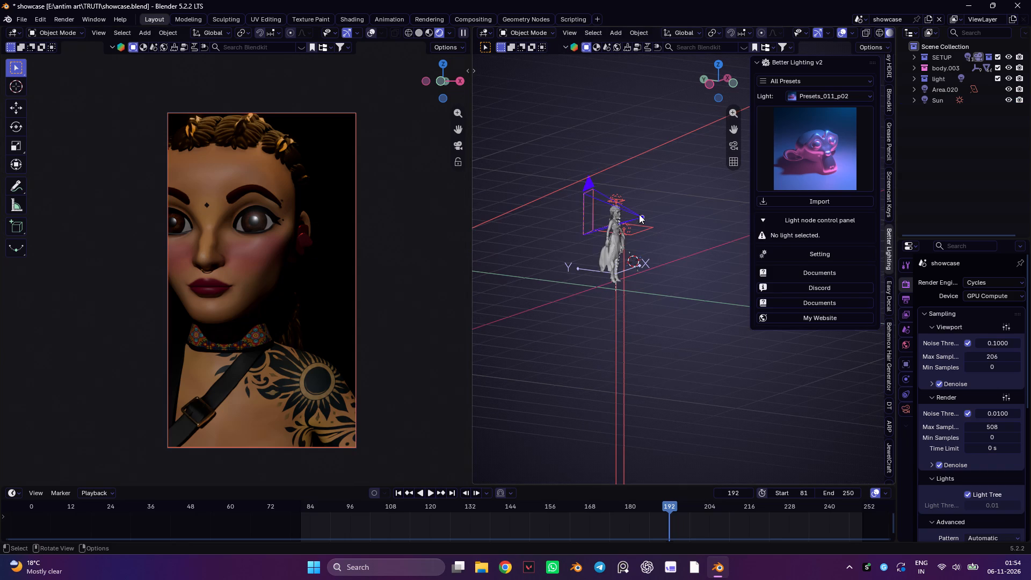
type("gz")
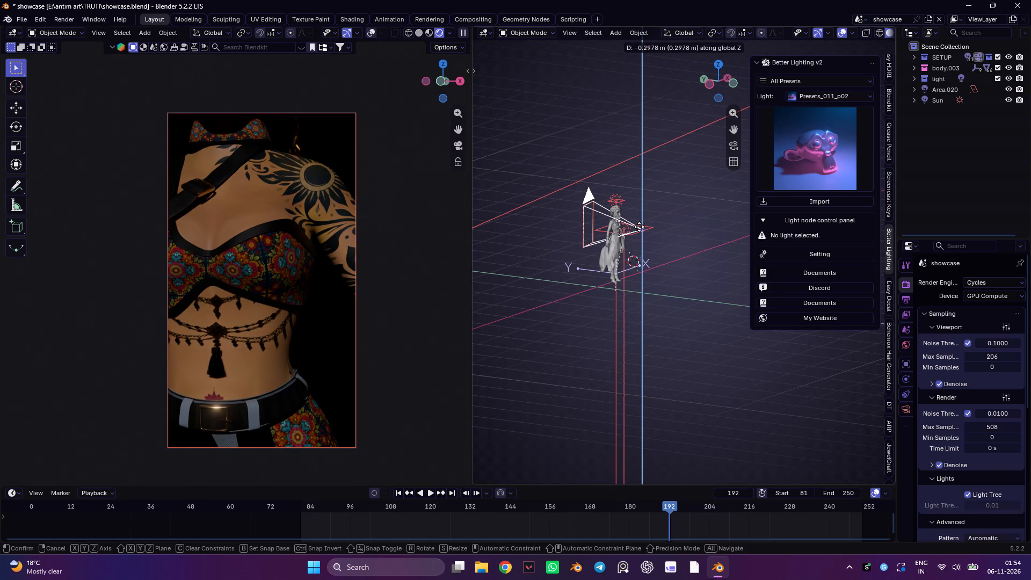
left_click(639, 227)
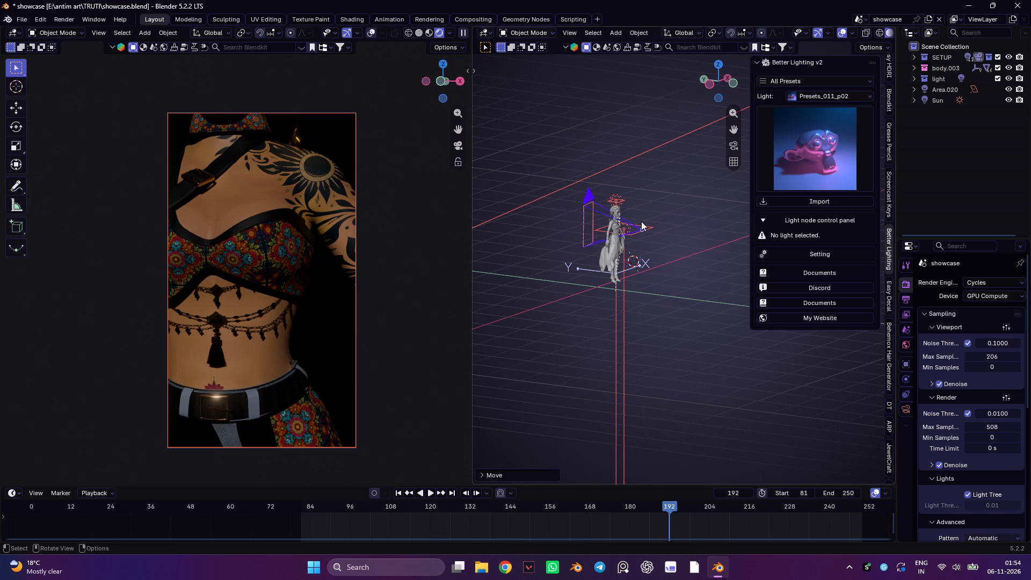
type("gz")
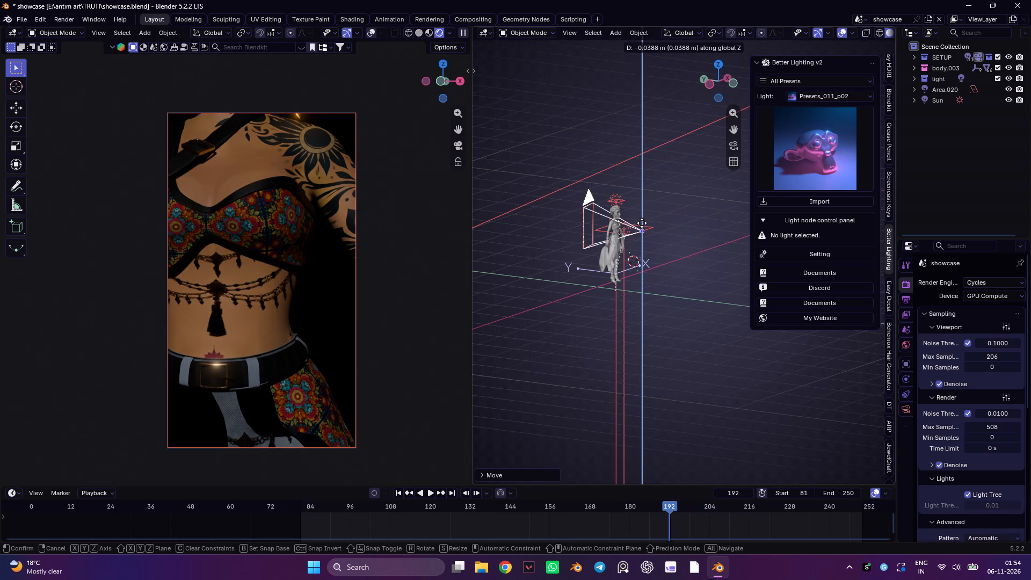
left_click(642, 223)
Shift the camera twice along negative X by about 0.2 m each, turning it about Z between the moves, to frame her arm.
type("gx")
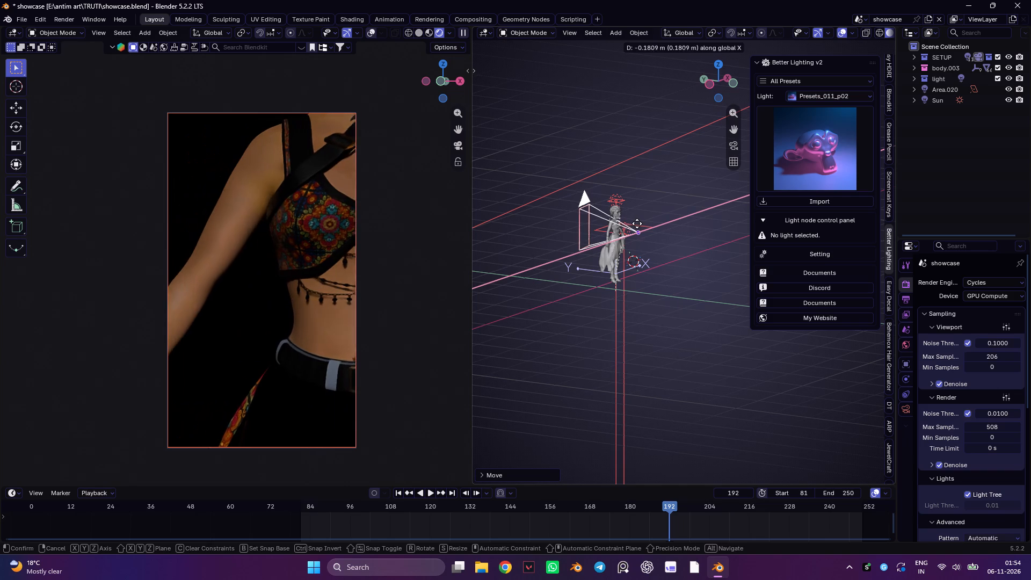
left_click(636, 223)
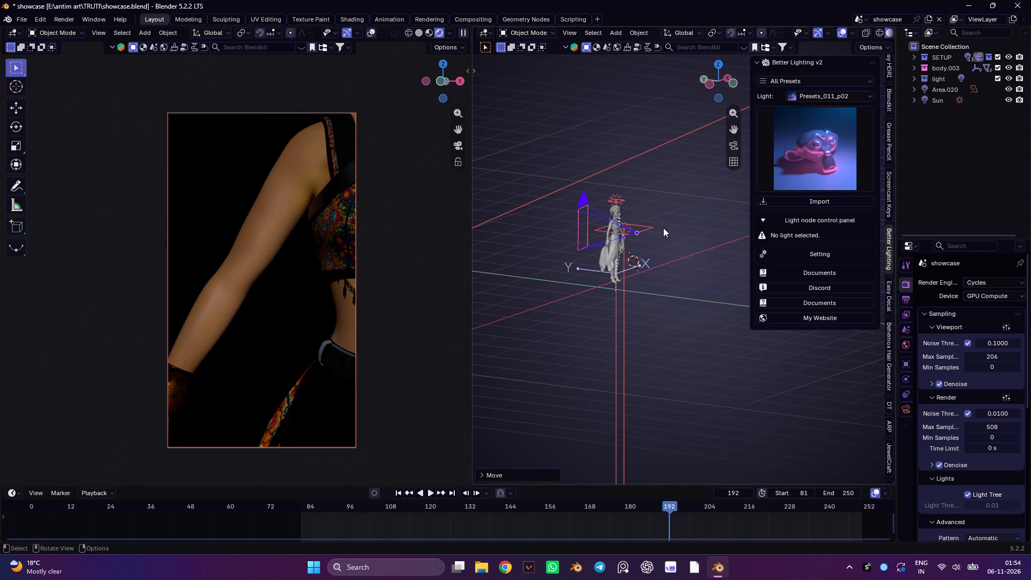
type("rz")
left_click(667, 236)
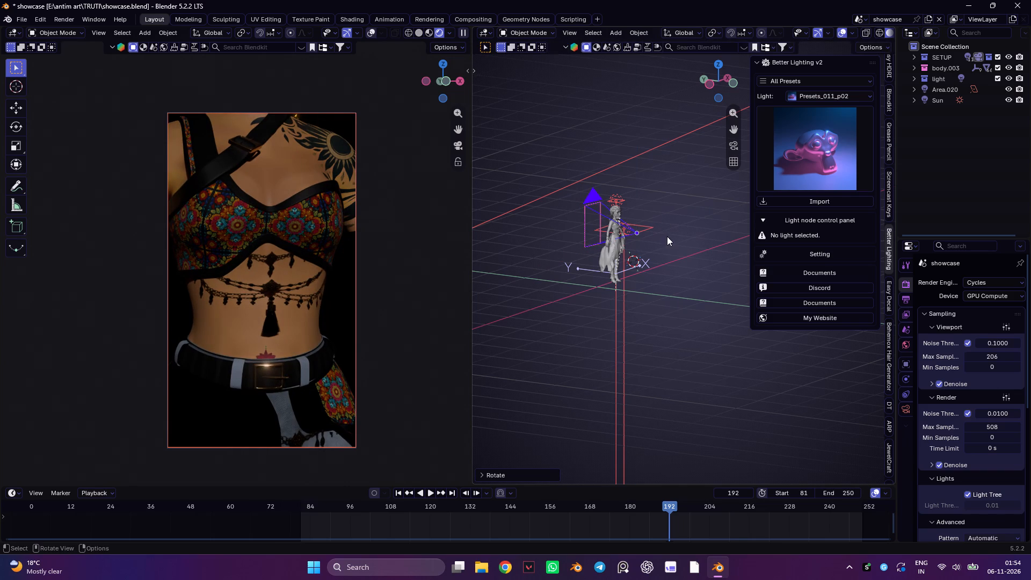
type("gx")
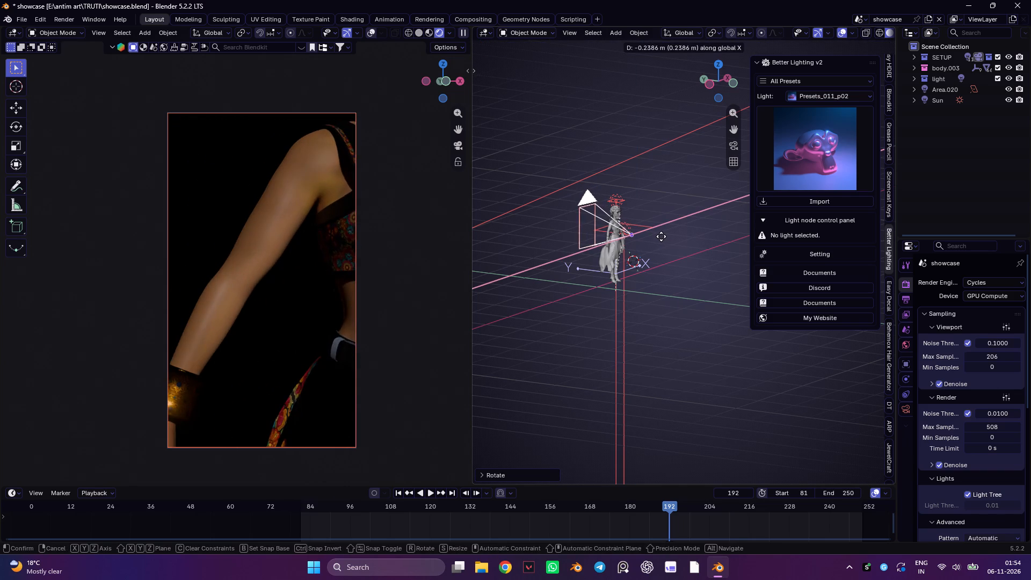
left_click(660, 236)
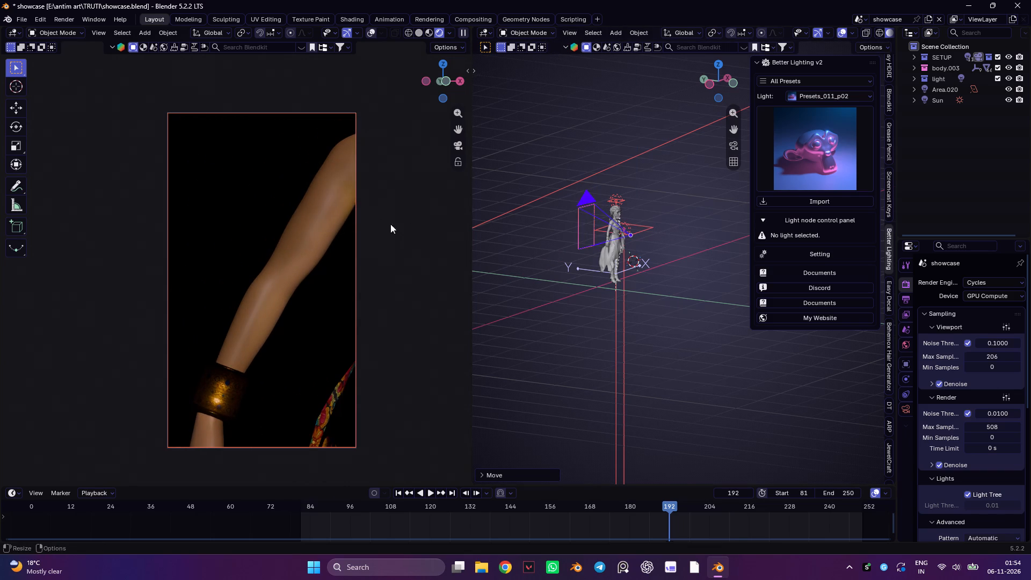
Select the character's body and examine the skin shading on her arm up close in the rendered camera view.
scroll(315, 249, "up", 4)
left_click(303, 229)
scroll(633, 215, "up", 7)
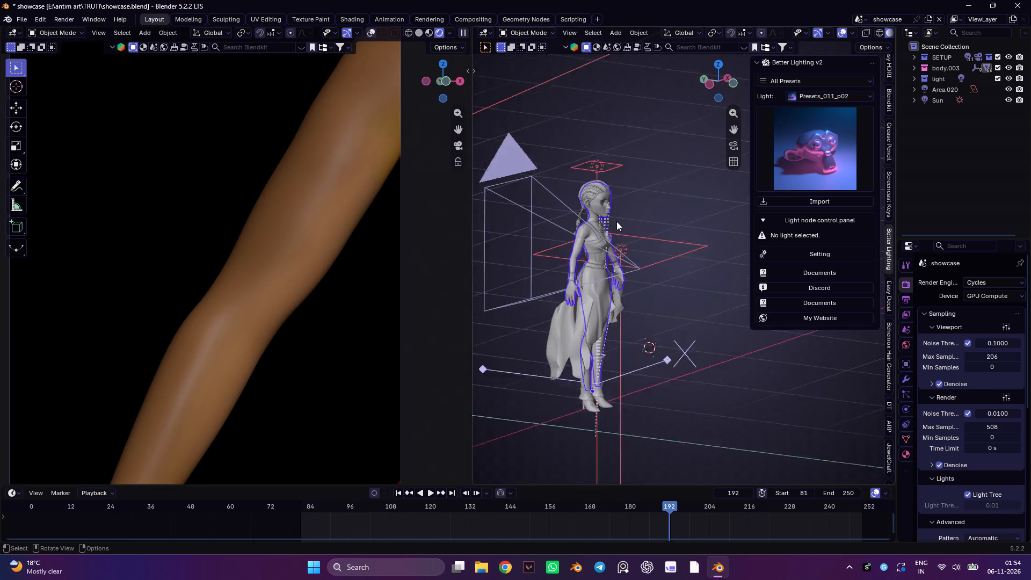
scroll(616, 221, "up", 1)
middle_click_drag(615, 219, 567, 206)
scroll(703, 288, "down", 4)
scroll(302, 185, "up", 1)
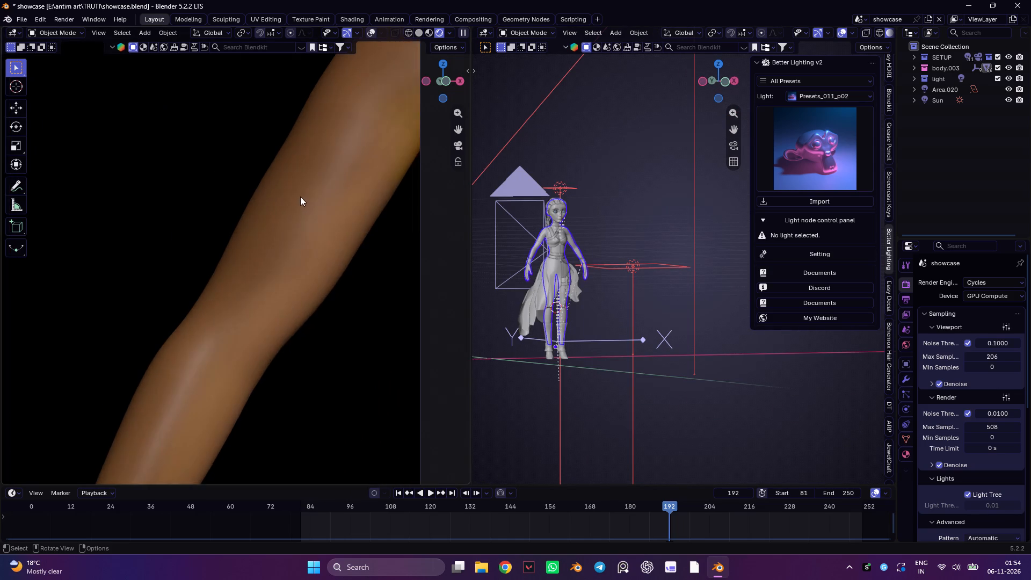
scroll(298, 199, "down", 4)
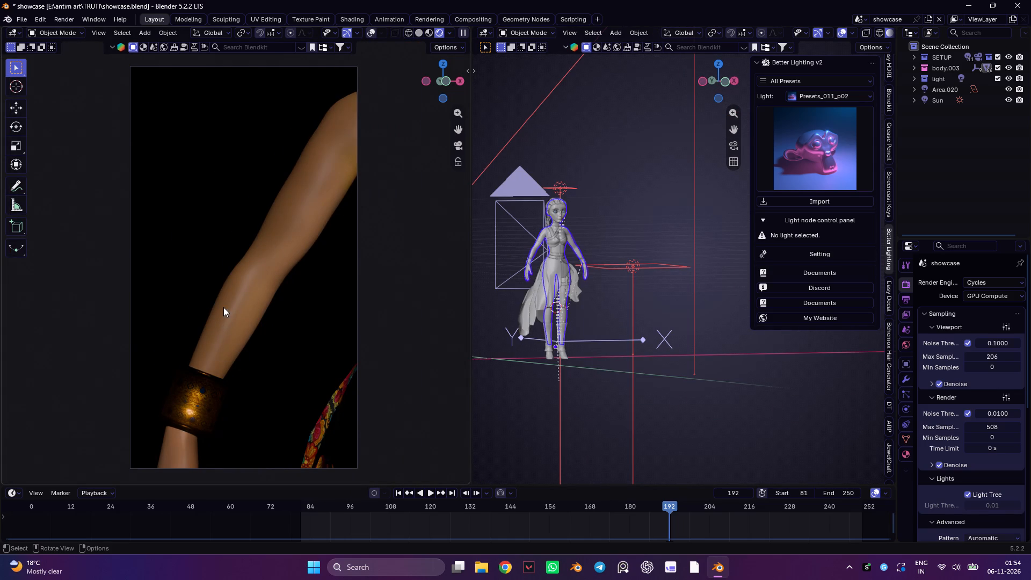
scroll(223, 307, "down", 1)
scroll(576, 267, "down", 1)
middle_click_drag(576, 267, 567, 267)
scroll(256, 293, "down", 4)
Leave the camera view and examine the character's outfit, tattoos and face from the front in the rendered view.
middle_click(295, 290)
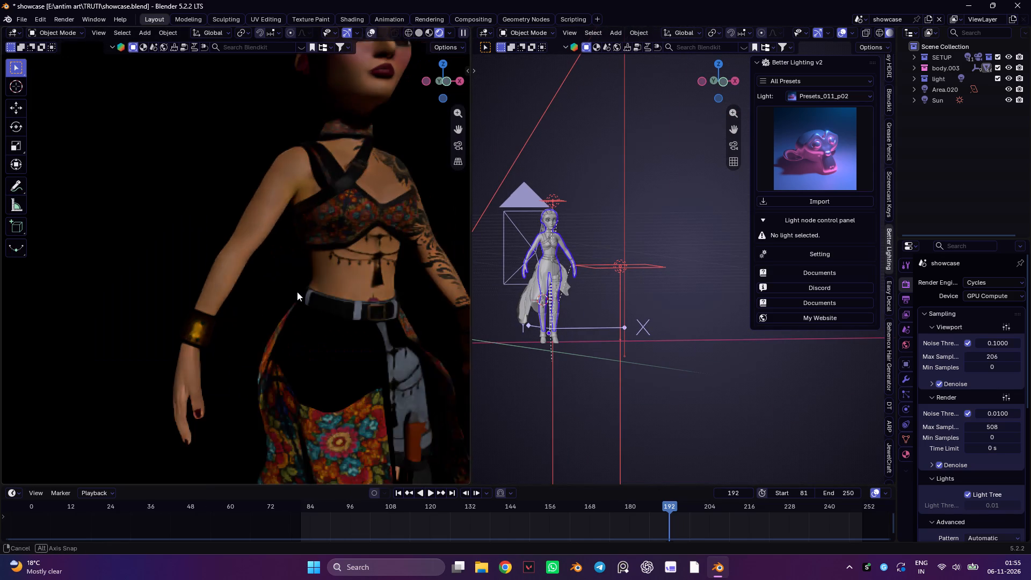
scroll(168, 252, "down", 3)
middle_click_drag(282, 287, 249, 282)
scroll(181, 227, "down", 5)
scroll(344, 315, "up", 4)
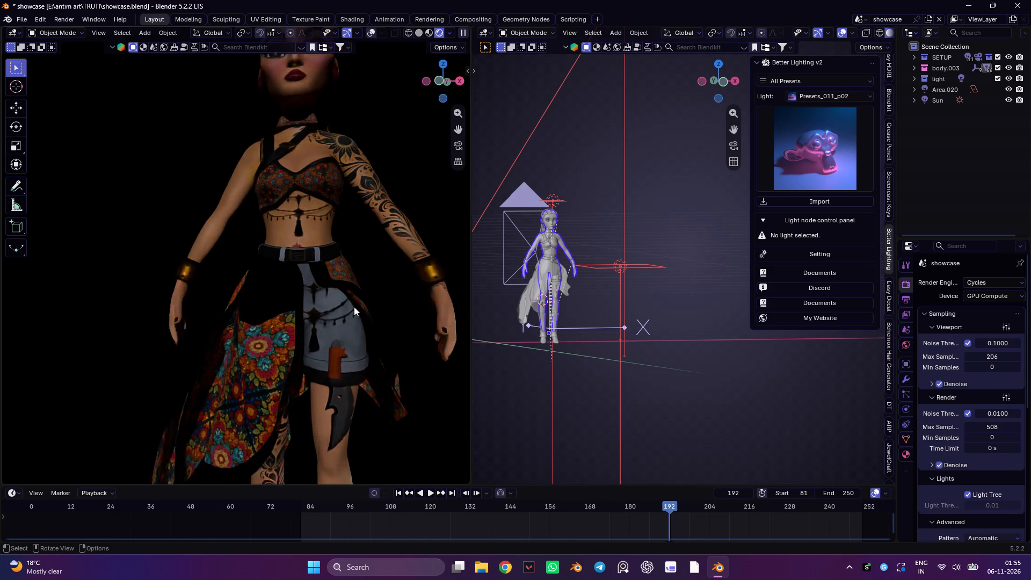
scroll(357, 321, "up", 4)
scroll(311, 391, "down", 3)
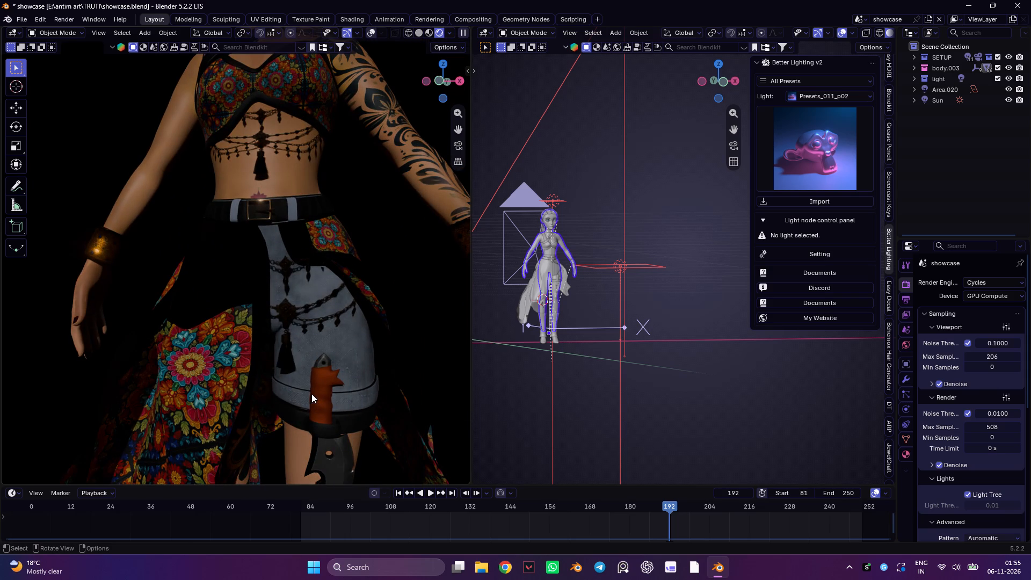
scroll(311, 394, "down", 1)
scroll(330, 329, "down", 4)
scroll(293, 113, "up", 8)
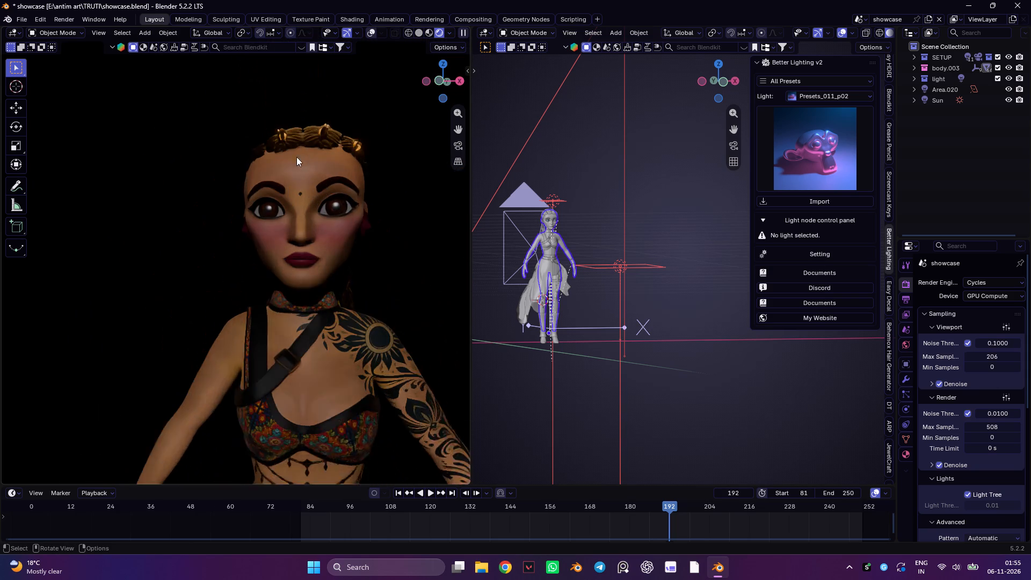
scroll(296, 157, "up", 9)
left_click(308, 164)
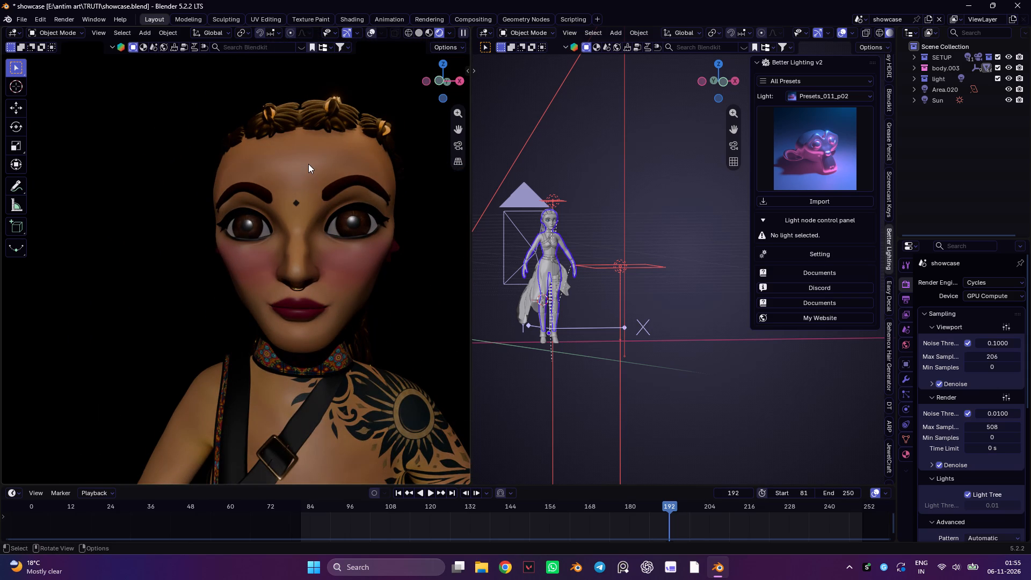
key("grave")
middle_click_drag(252, 138, 267, 142)
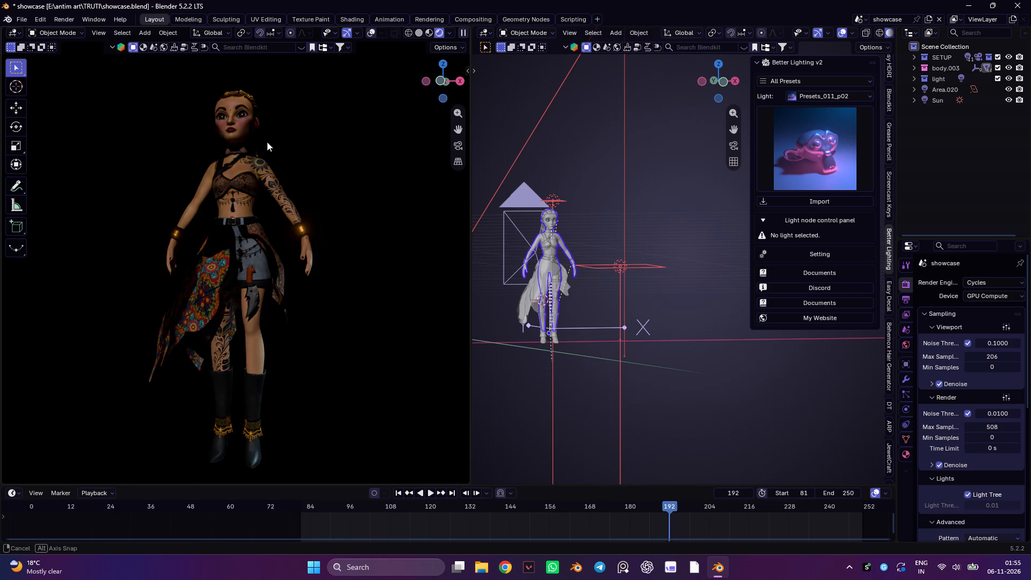
middle_click_drag(267, 142, 272, 144)
scroll(272, 144, "up", 1)
scroll(249, 102, "up", 9)
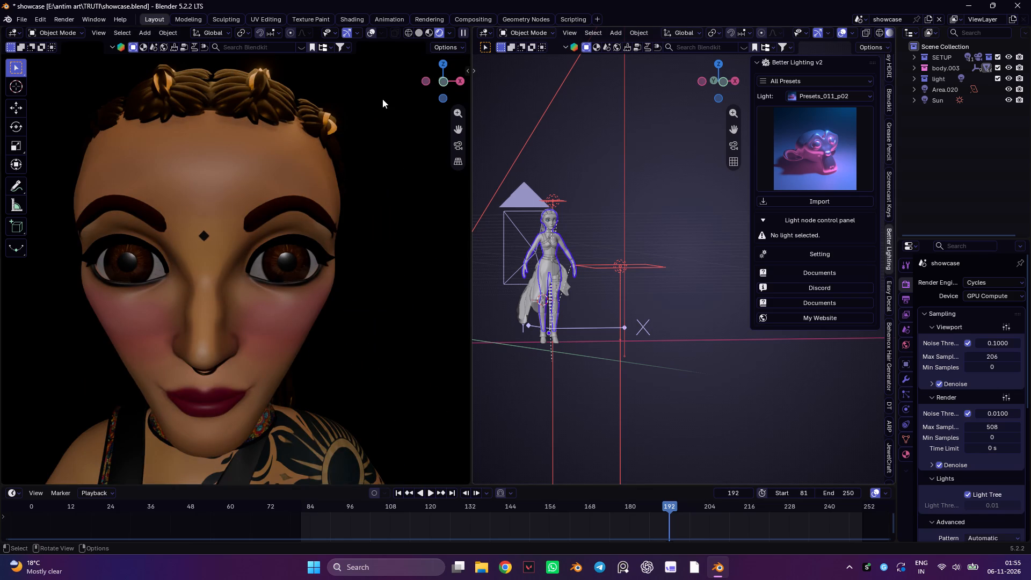
In the Shading workspace, frame the character's face and bring up the nodes of the body's skin .002 material.
left_click(354, 17)
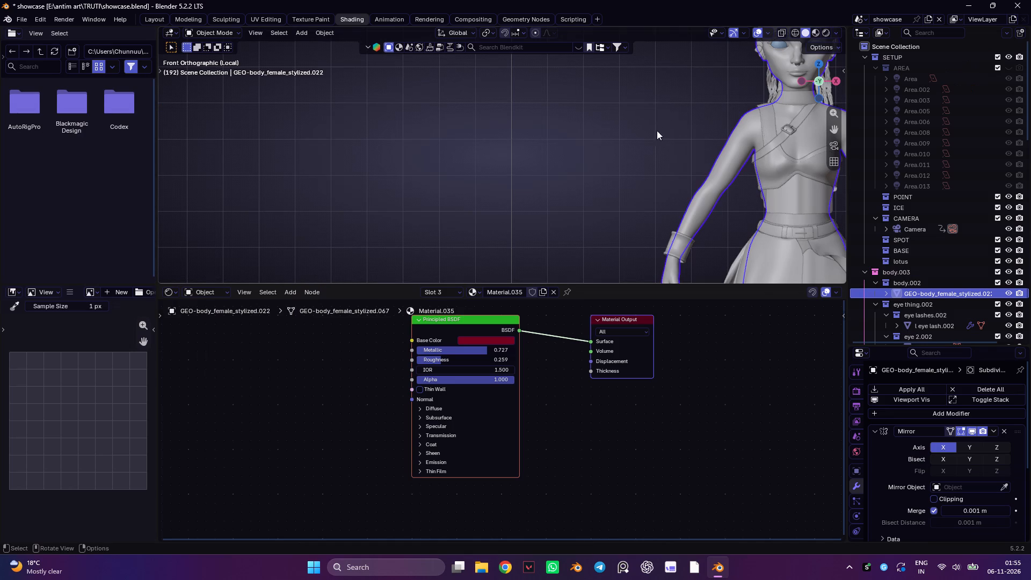
scroll(454, 181, "down", 4)
scroll(663, 92, "up", 8)
scroll(484, 400, "down", 4)
scroll(591, 160, "up", 1)
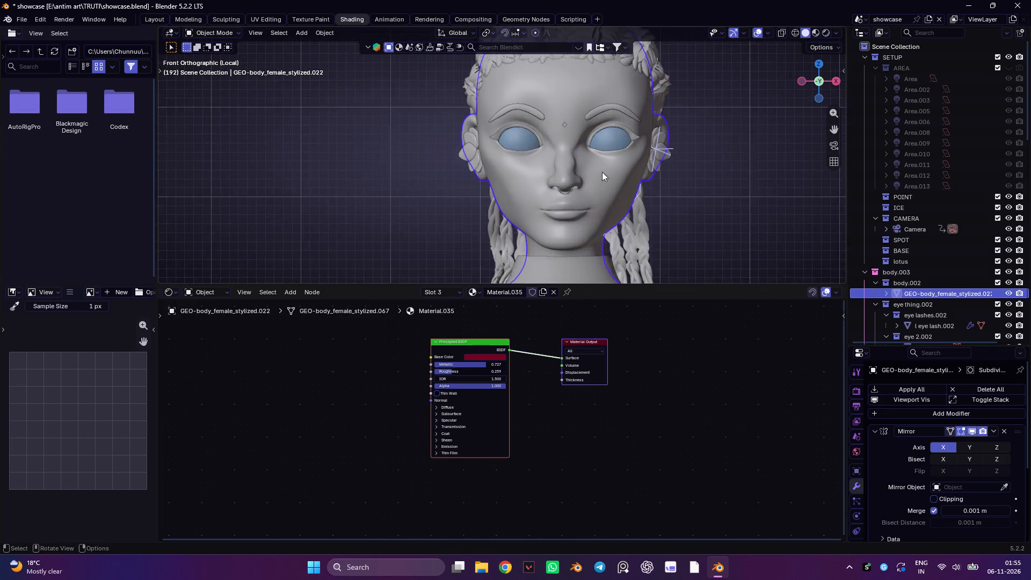
scroll(602, 172, "up", 2)
left_click(616, 198)
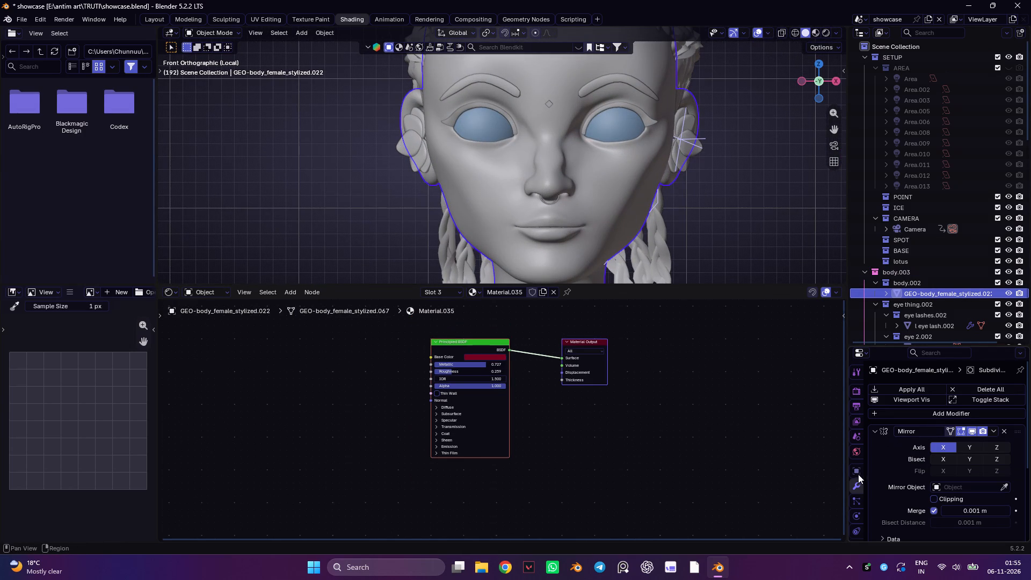
scroll(858, 480, "down", 3)
left_click(855, 513)
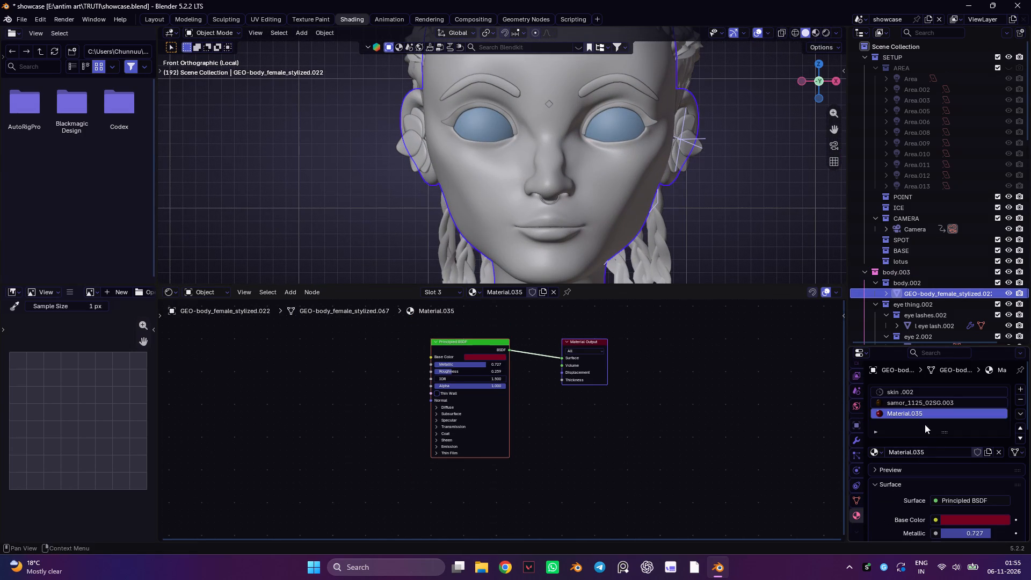
left_click(914, 401)
left_click(910, 386)
scroll(442, 419, "up", 3)
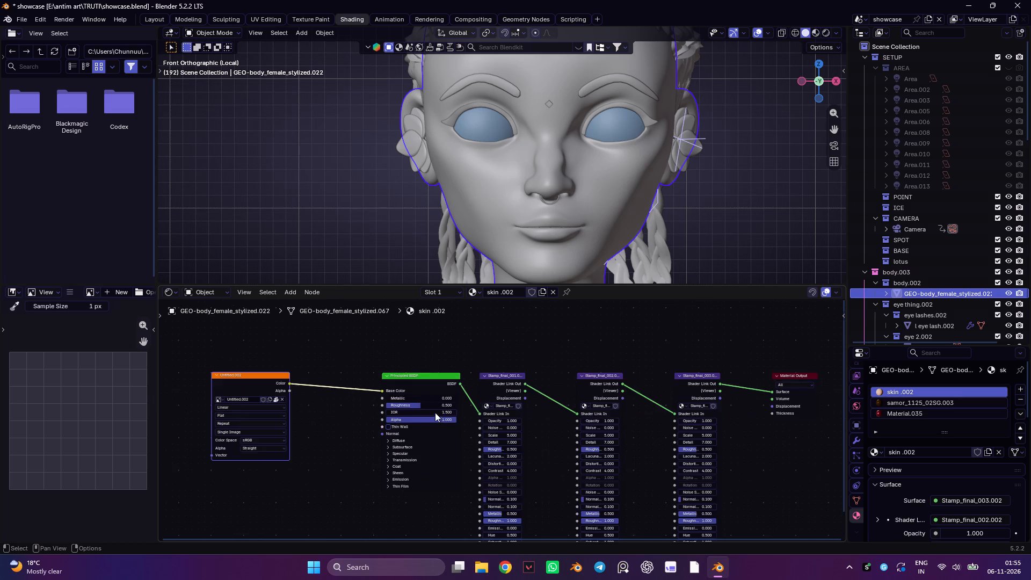
scroll(549, 385, "up", 5)
scroll(782, 360, "down", 4)
scroll(349, 376, "up", 3)
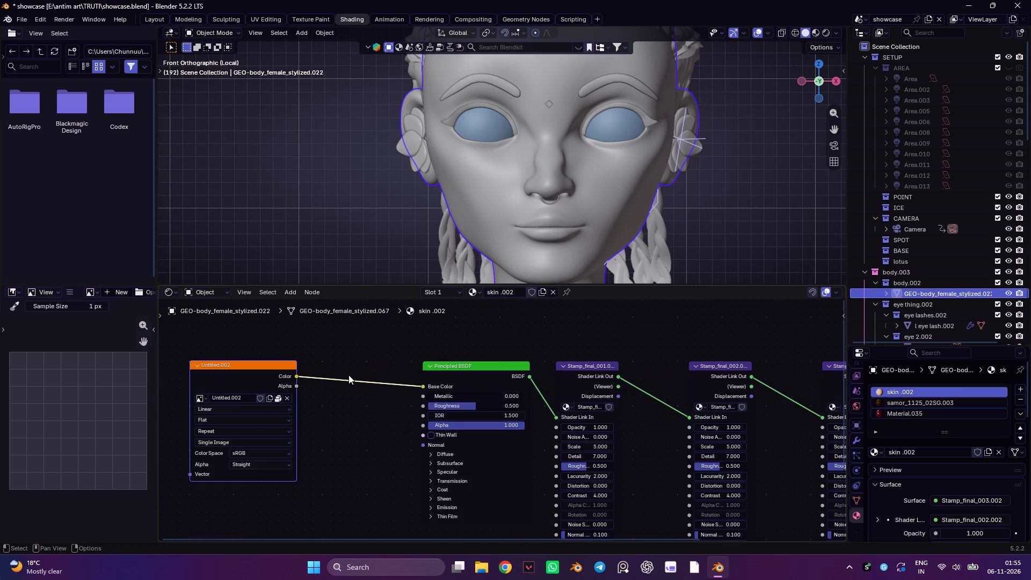
Compare the face in Rendered and Material Preview shading, finishing in Rendered shading.
key("z")
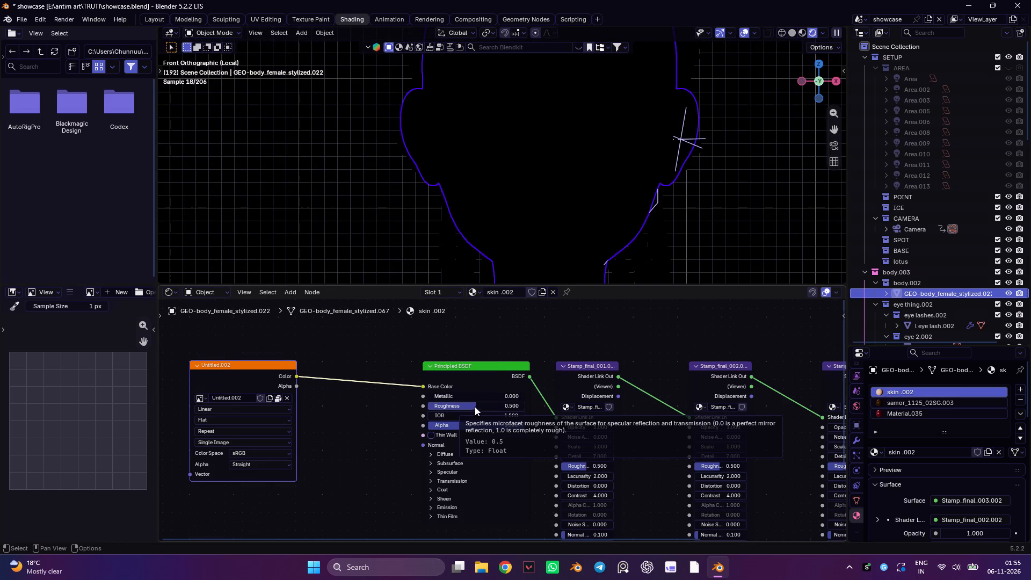
left_click(737, 212)
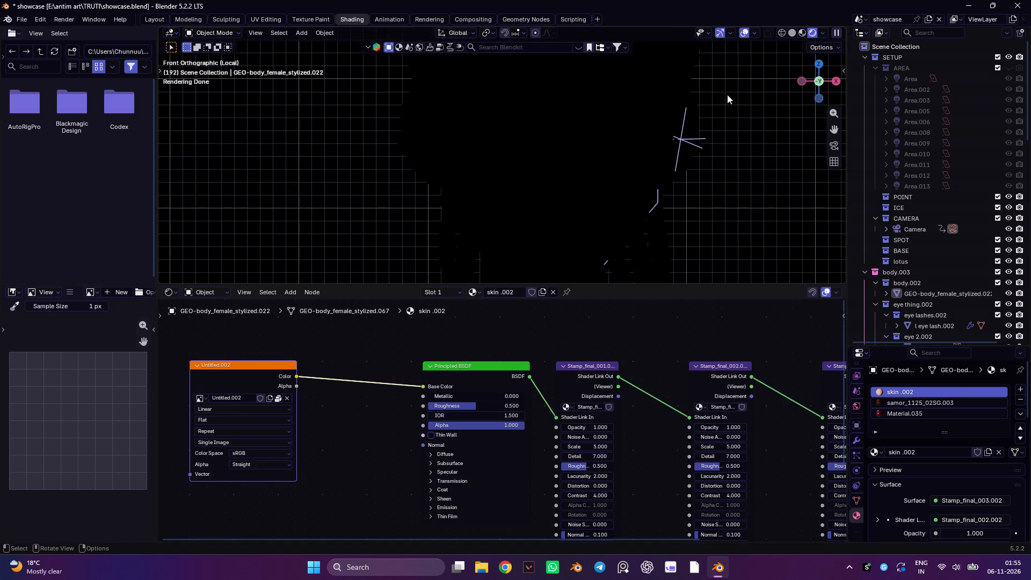
left_click(803, 32)
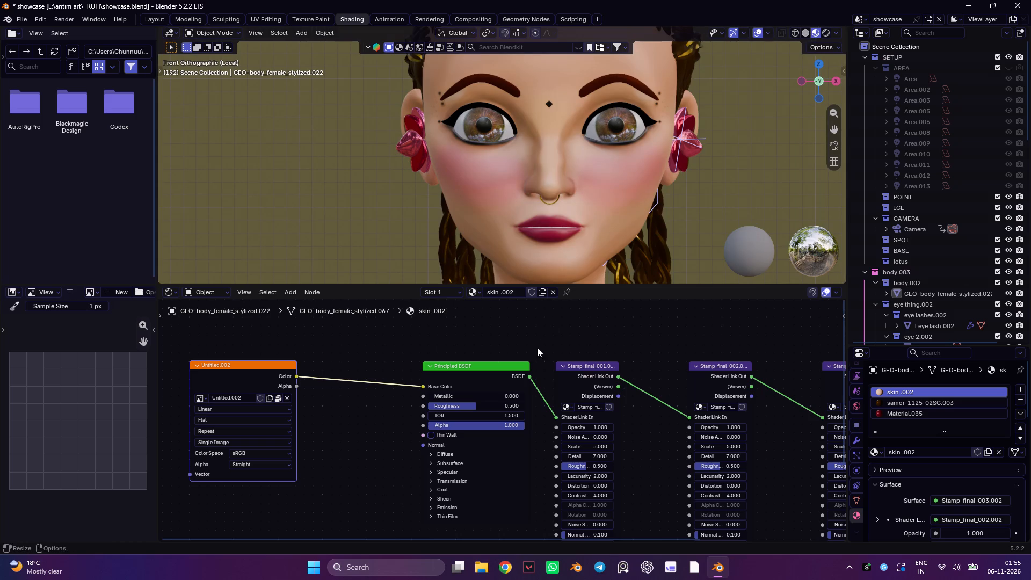
left_click(825, 31)
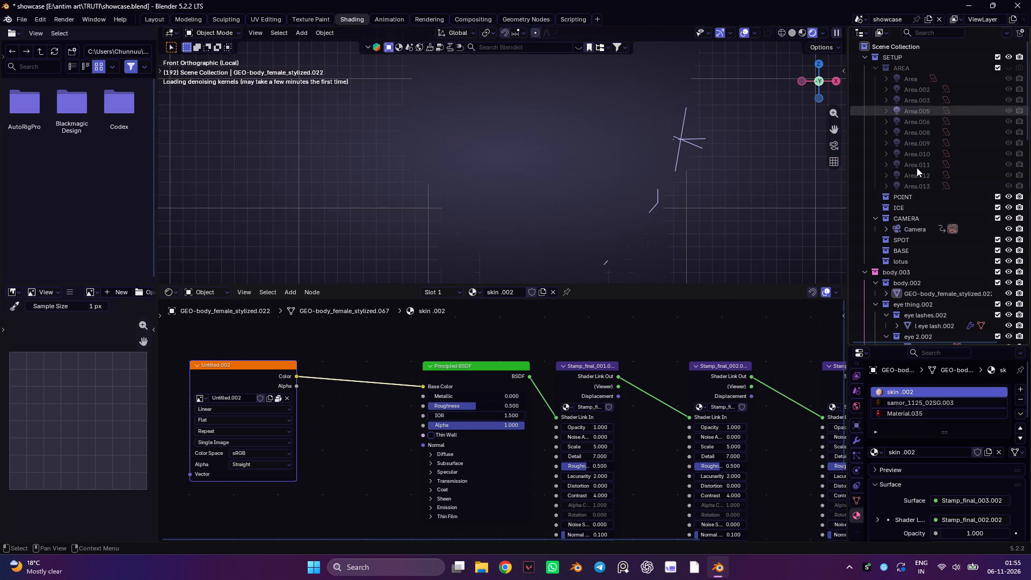
Bring up the scene's render settings to check the Cycles engine, device and sampling options.
left_click(857, 372)
scroll(858, 410, "up", 4)
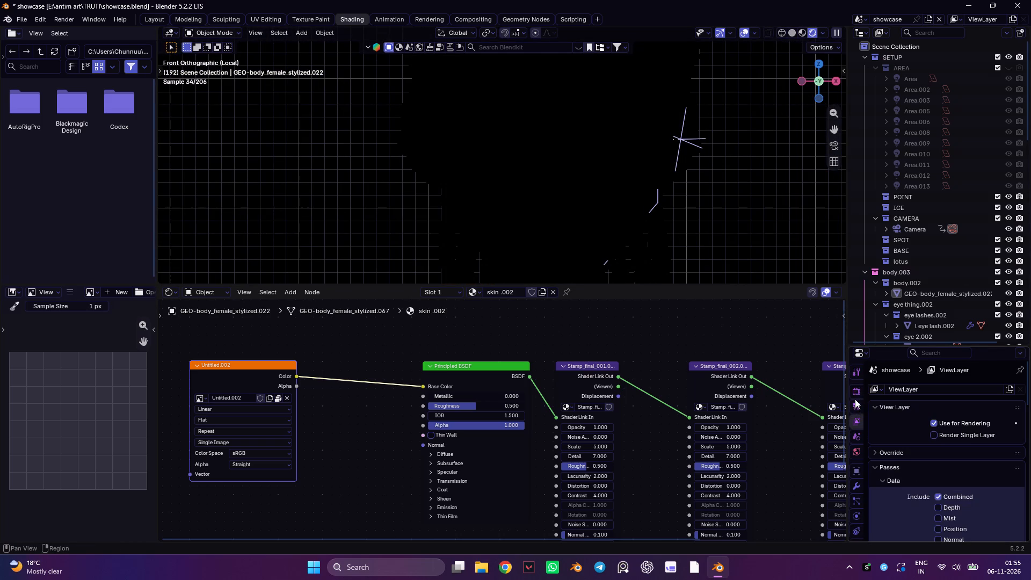
scroll(855, 391, "up", 4)
left_click(859, 366)
left_click(855, 390)
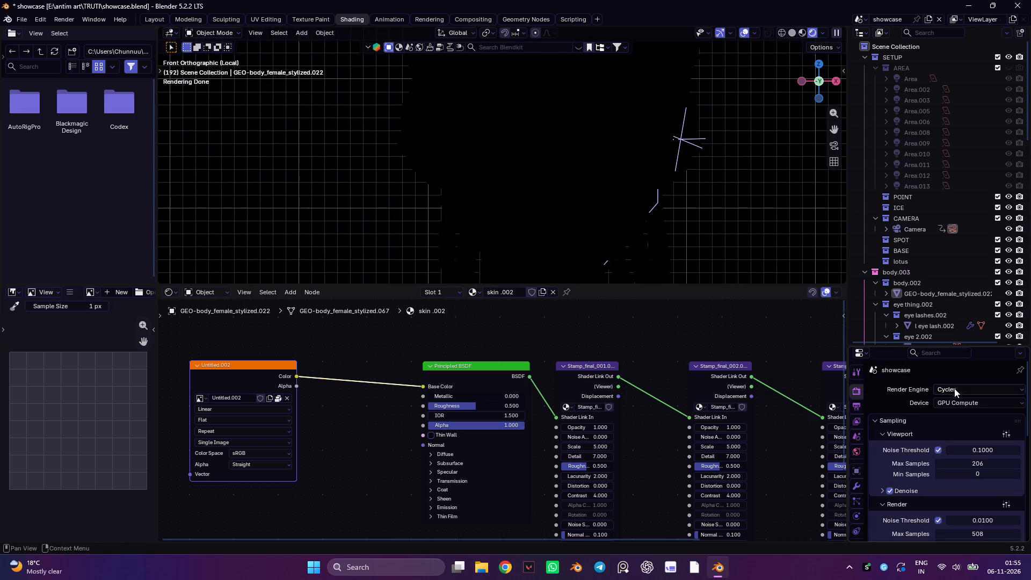
left_click(753, 184)
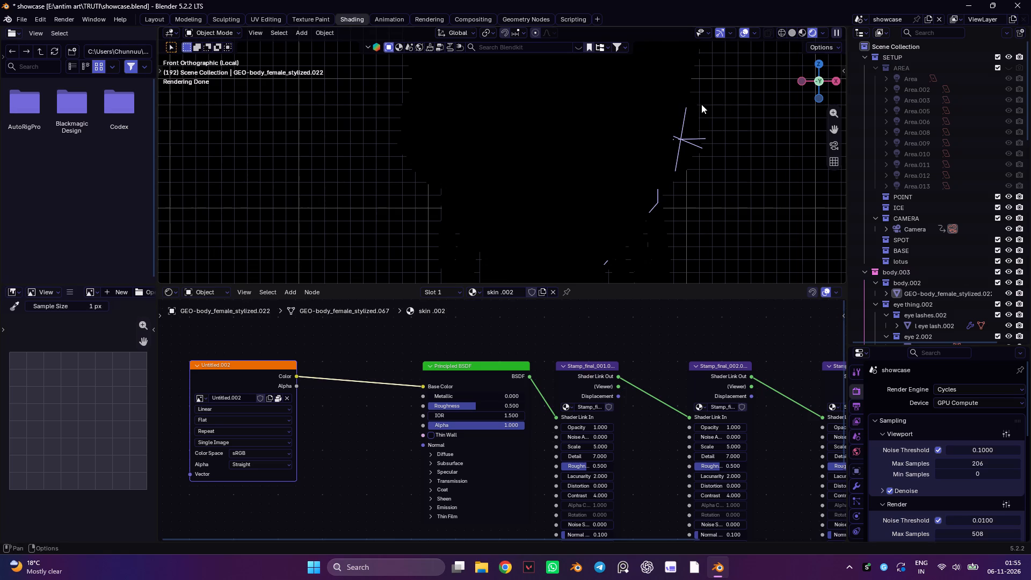
In Material Preview shading, set the skin's Principled BSDF Roughness to 0.650 and Metallic to 0.305.
left_click(801, 31)
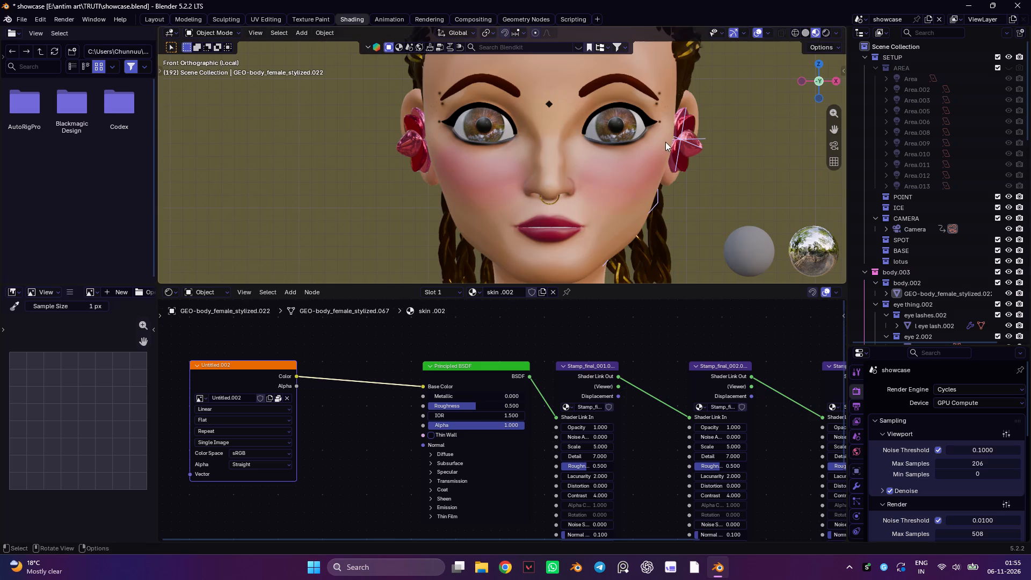
left_click_drag(470, 405, 498, 409)
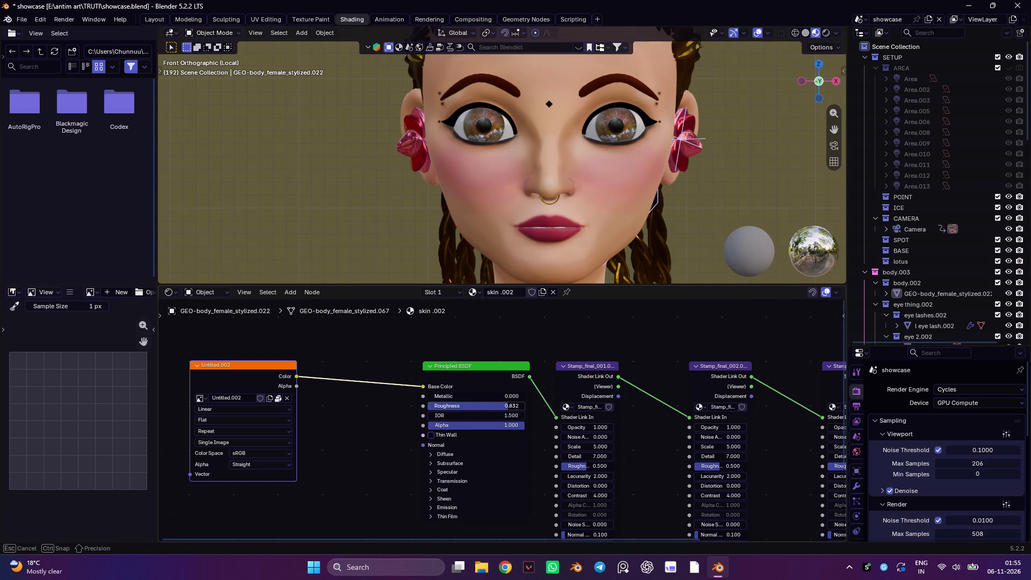
left_click_drag(498, 409, 462, 402)
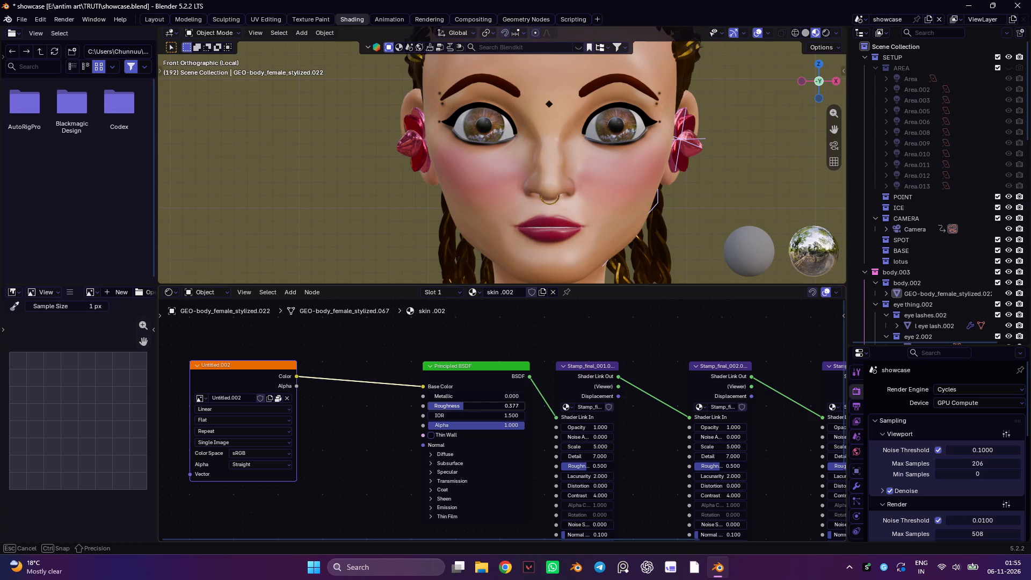
left_click_drag(462, 402, 447, 403)
left_click_drag(447, 403, 485, 398)
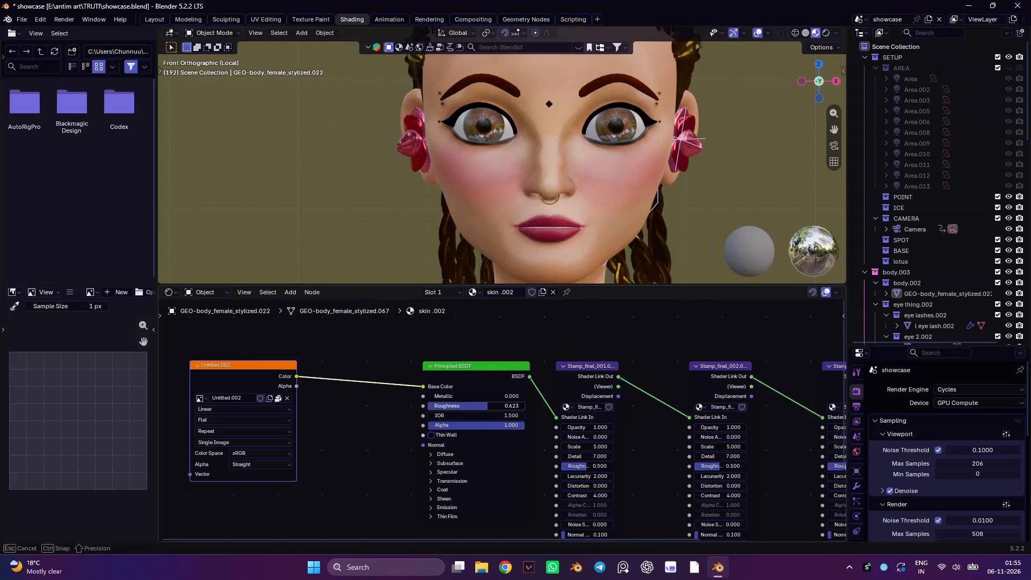
left_click_drag(485, 398, 488, 398)
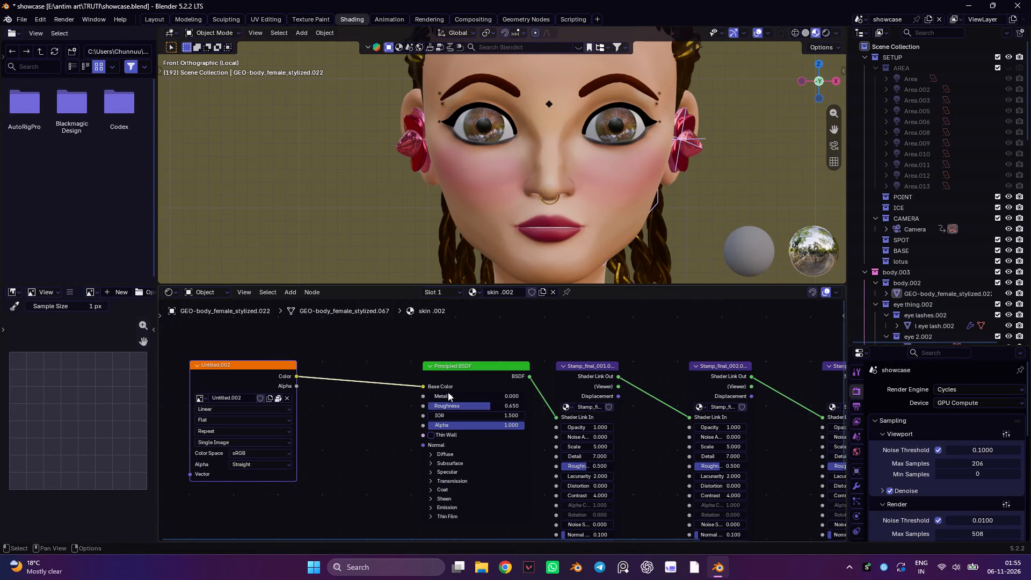
left_click_drag(448, 393, 488, 392)
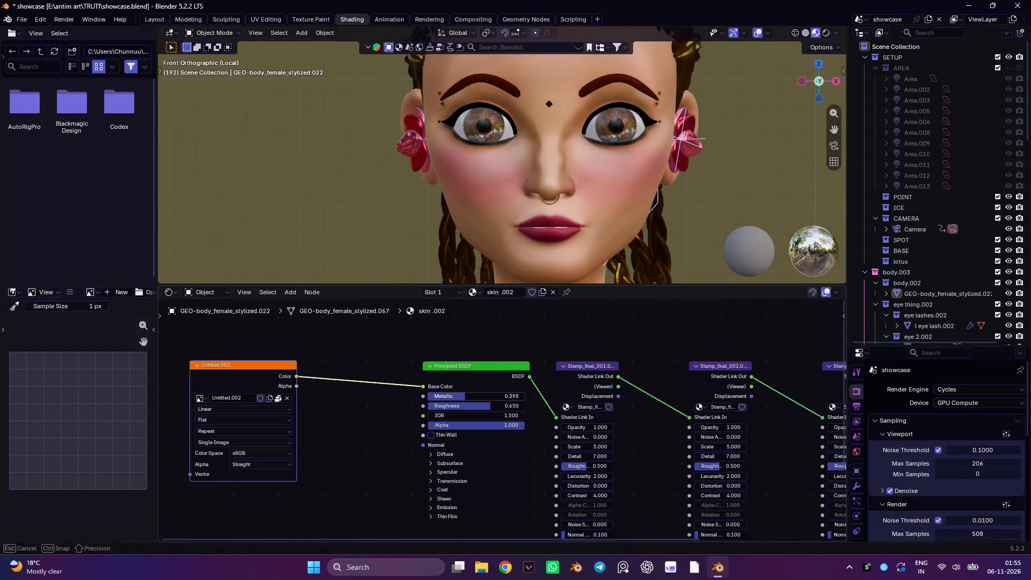
left_click_drag(488, 392, 480, 392)
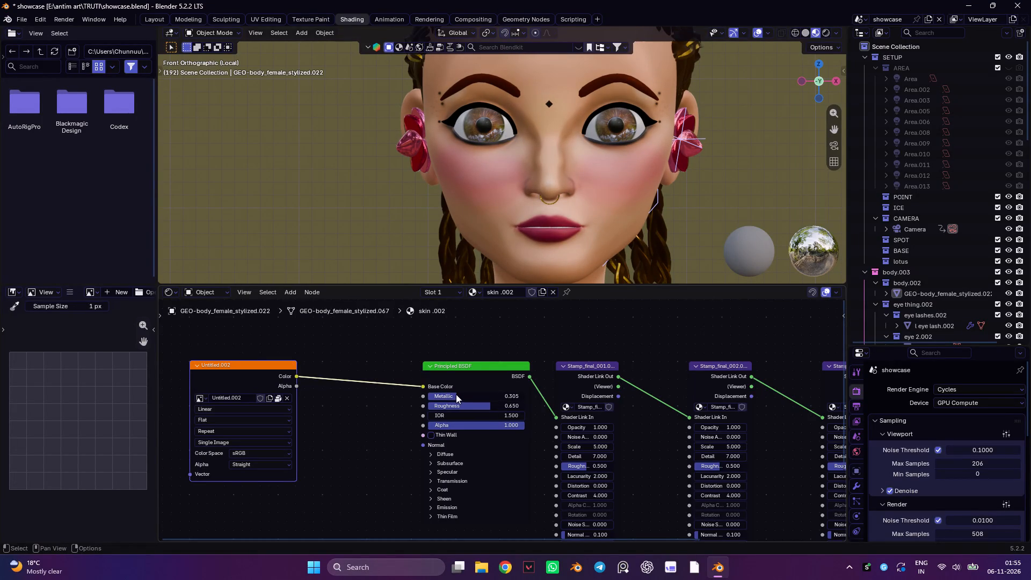
Add a Color Ramp node to the skin .002 material.
key("shift+a")
left_click(358, 373)
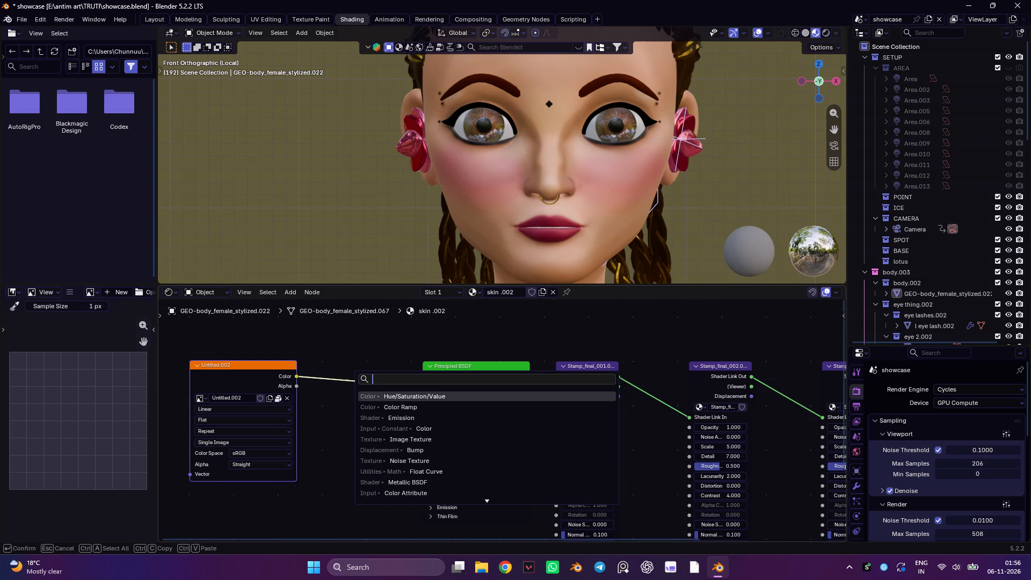
type("colo")
left_click(408, 462)
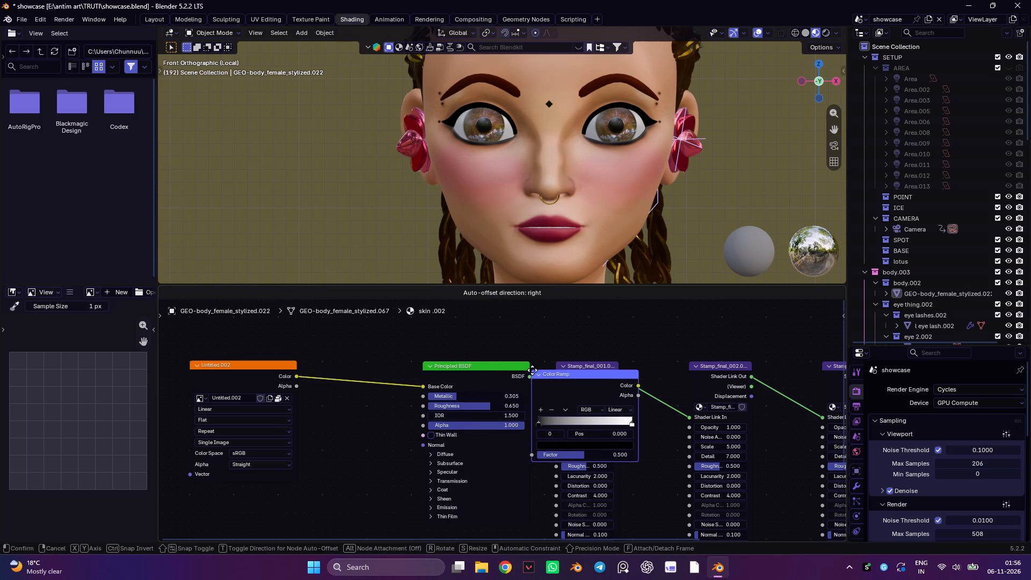
left_click(532, 370)
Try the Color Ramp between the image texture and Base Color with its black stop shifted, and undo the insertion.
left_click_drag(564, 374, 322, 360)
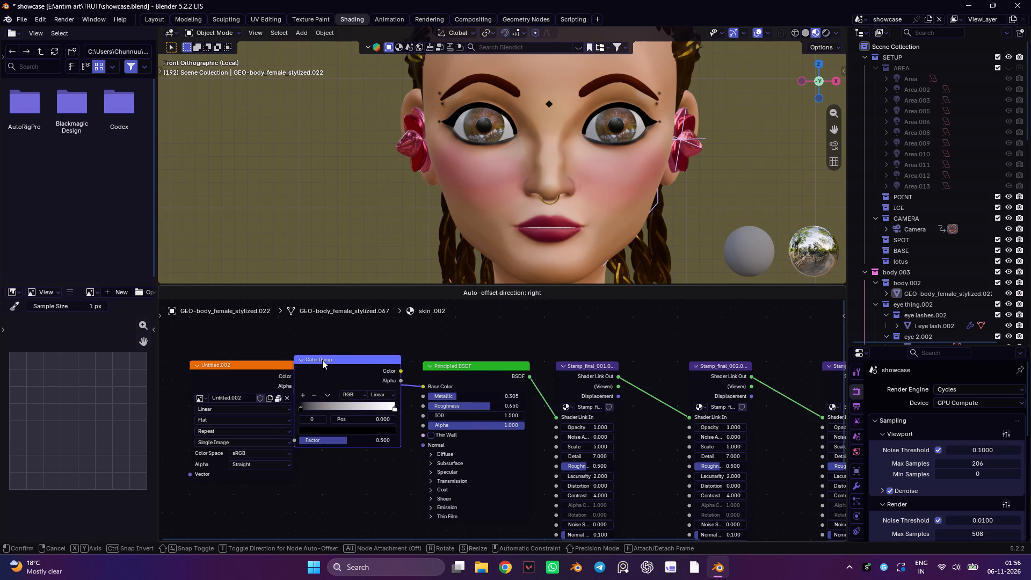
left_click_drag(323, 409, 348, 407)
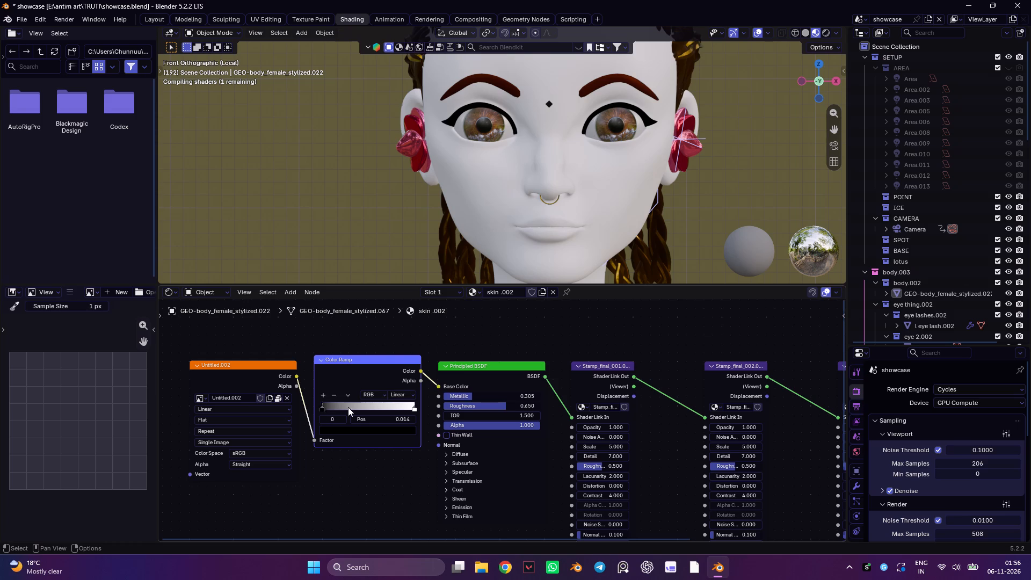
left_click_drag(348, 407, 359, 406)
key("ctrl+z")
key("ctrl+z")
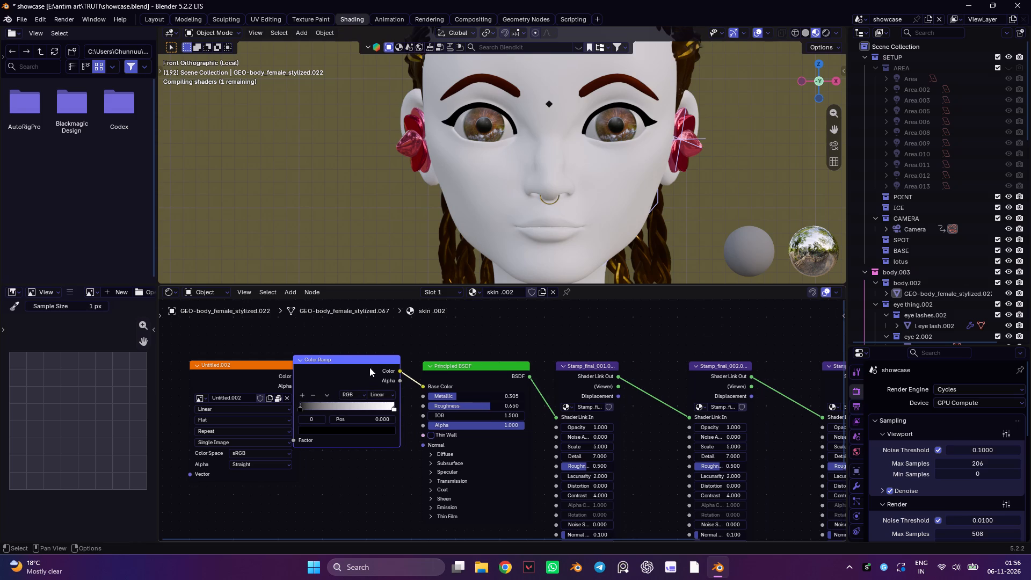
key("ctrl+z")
Place the Color Ramp beside the image texture node and connect its Color output to the Principled BSDF's Roughness.
left_click_drag(576, 379, 323, 410)
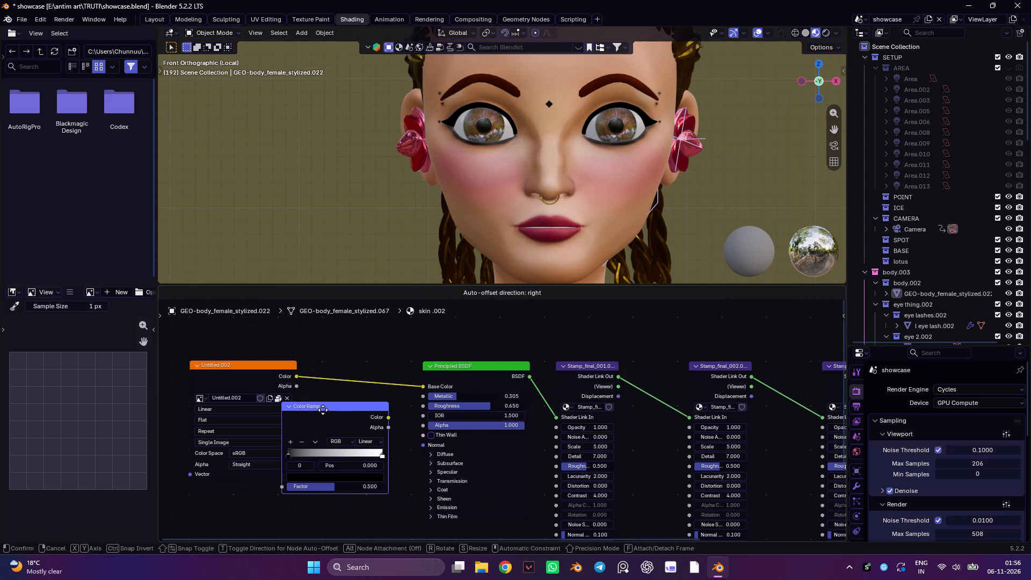
left_click_drag(323, 410, 324, 410)
left_click_drag(389, 413, 424, 401)
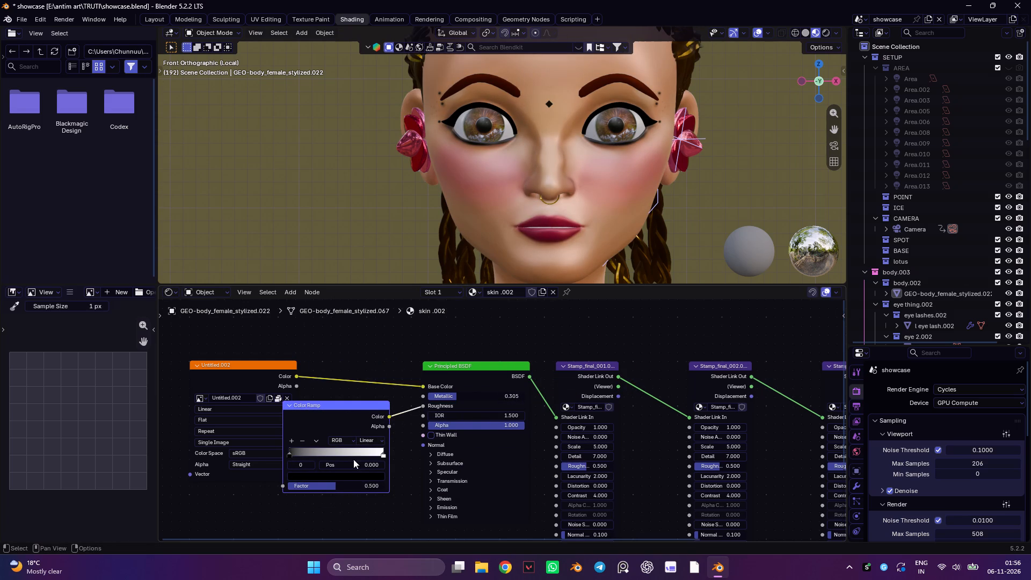
Move the Color Ramp's black stop slightly inward and its white stop to position 0.664.
left_click_drag(290, 451, 338, 450)
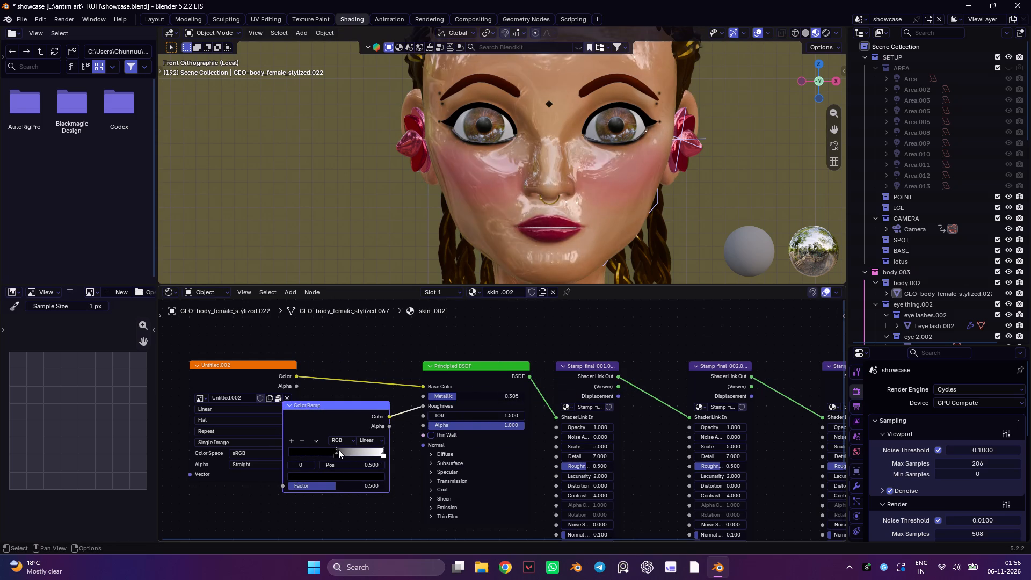
left_click_drag(338, 450, 303, 458)
left_click_drag(381, 454, 357, 454)
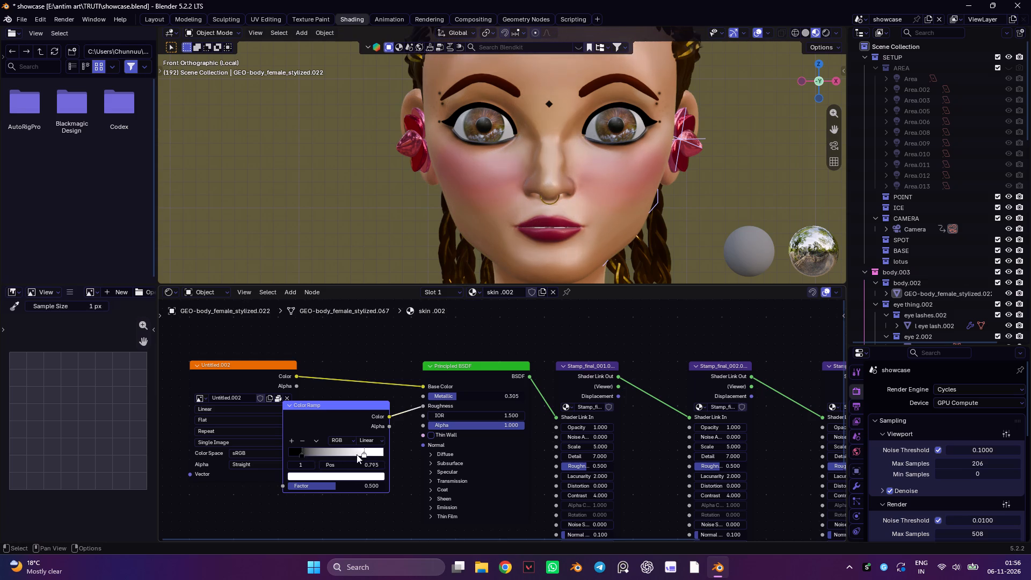
left_click_drag(357, 454, 348, 459)
Reposition the Color Ramp node below the image texture node, clear of the other nodes.
scroll(501, 344, "down", 4)
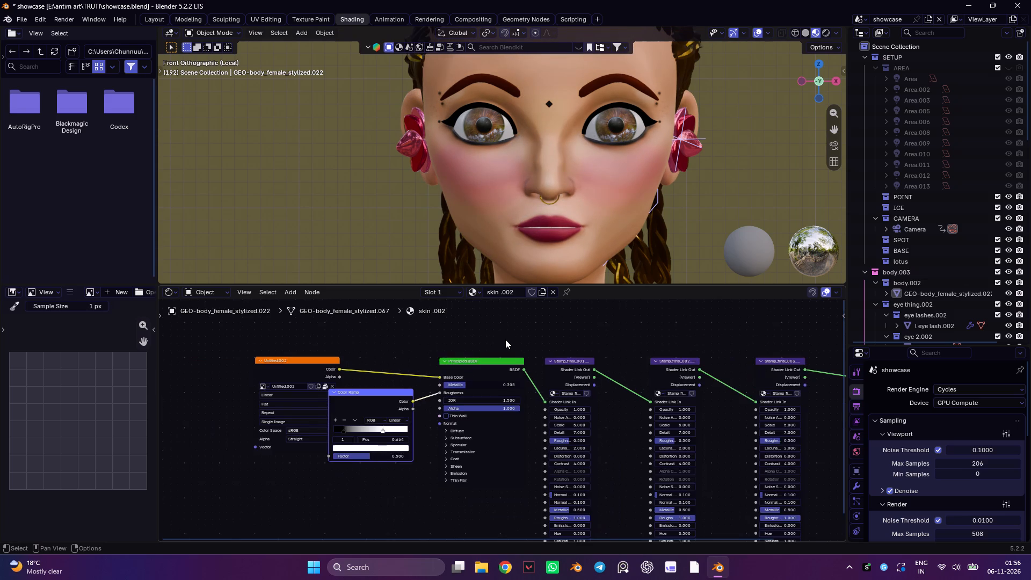
left_click_drag(375, 393, 245, 479)
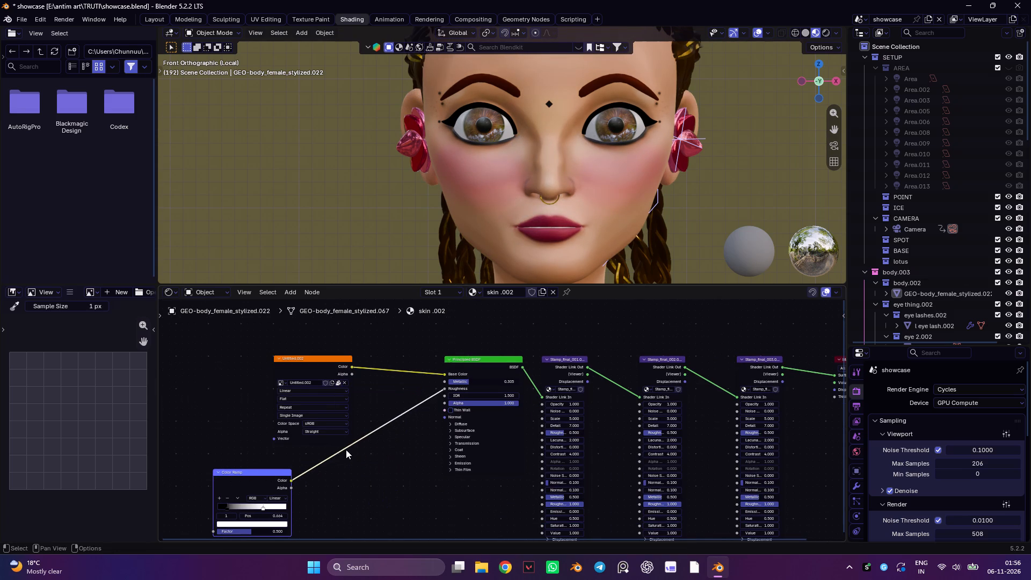
Add a Bump node on the link between the Color Ramp and the Principled BSDF's Roughness.
key("shift+a")
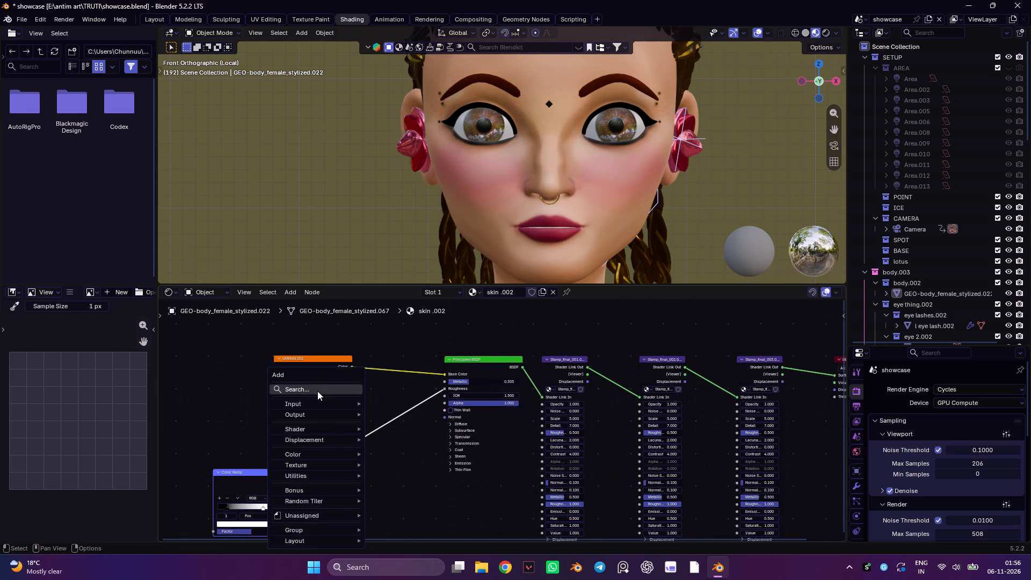
left_click(317, 391)
type("bumo")
left_click(346, 414)
left_click(311, 446)
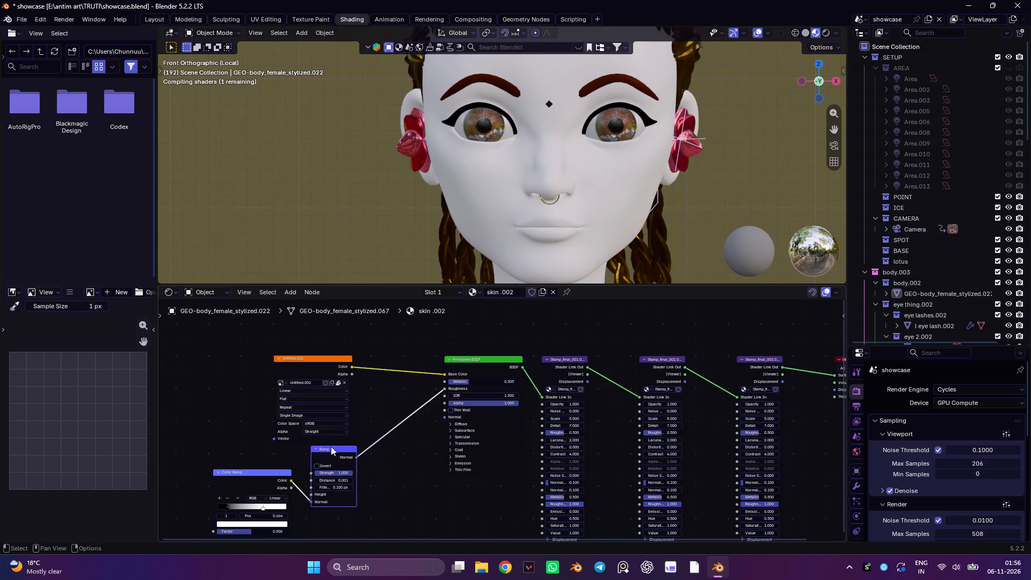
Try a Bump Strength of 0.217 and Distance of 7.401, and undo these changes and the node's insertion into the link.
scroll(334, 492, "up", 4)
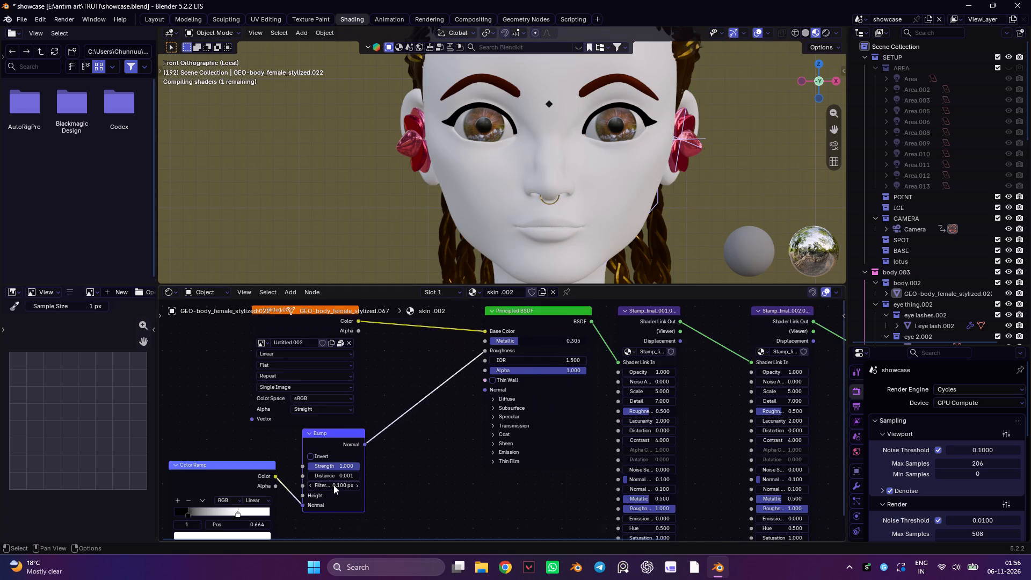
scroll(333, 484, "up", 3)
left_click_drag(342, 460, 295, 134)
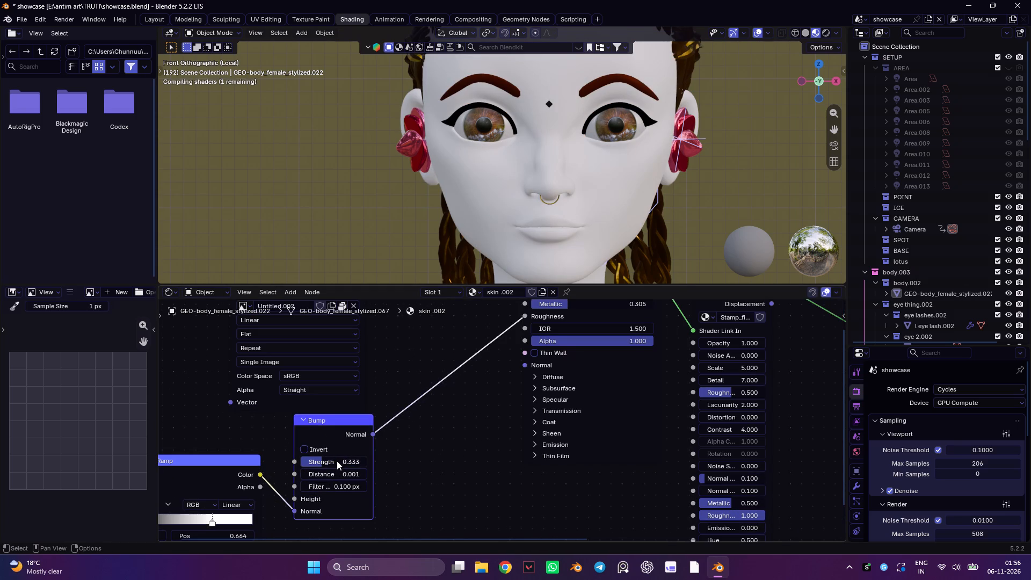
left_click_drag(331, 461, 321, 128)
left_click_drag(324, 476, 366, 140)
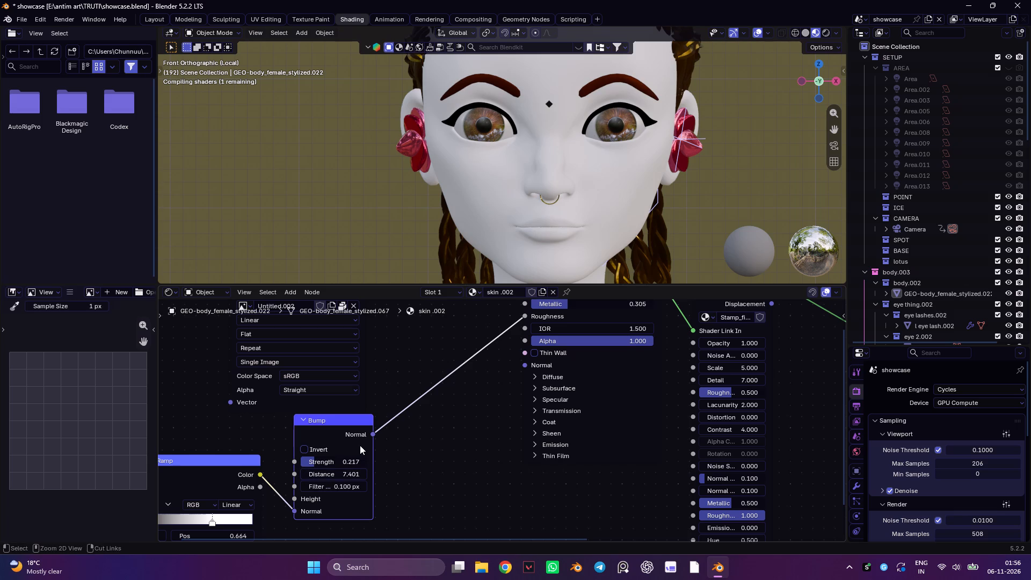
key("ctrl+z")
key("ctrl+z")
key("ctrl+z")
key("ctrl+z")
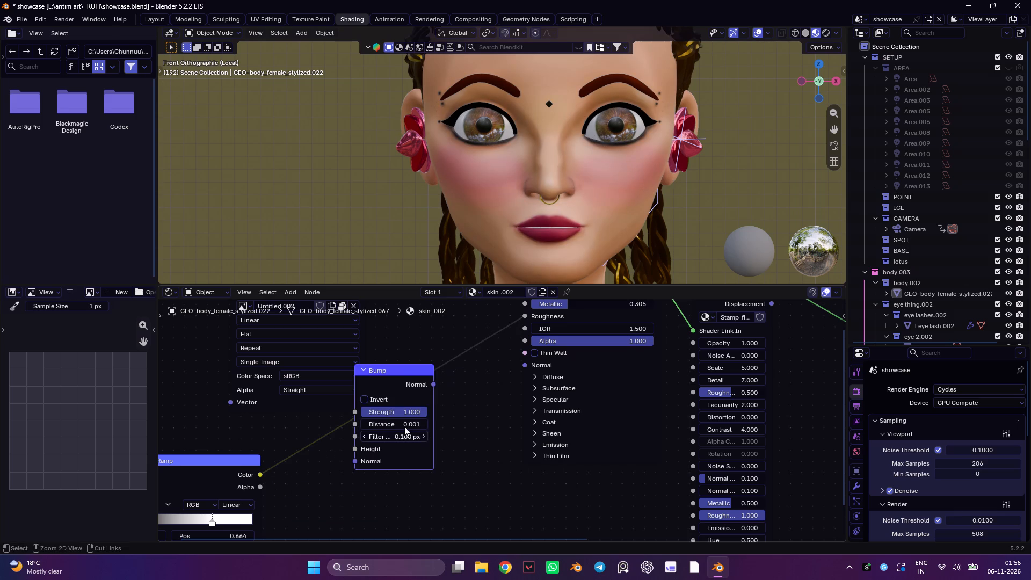
Place the Bump node in front of the Color Ramp and connect its Normal output to the ramp's Factor input.
left_click_drag(395, 371, 164, 448)
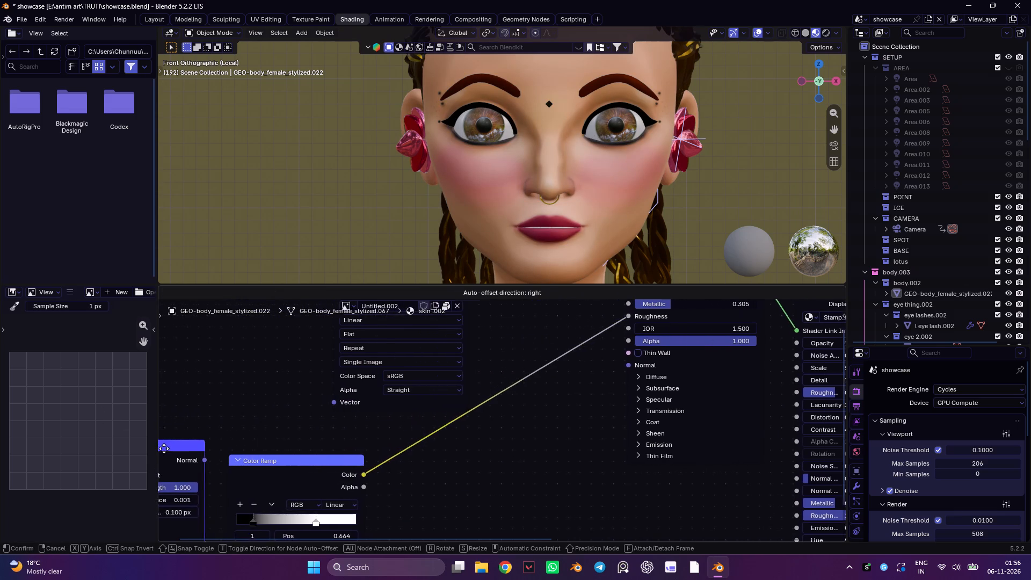
left_click_drag(164, 448, 227, 463)
scroll(344, 398, "down", 3)
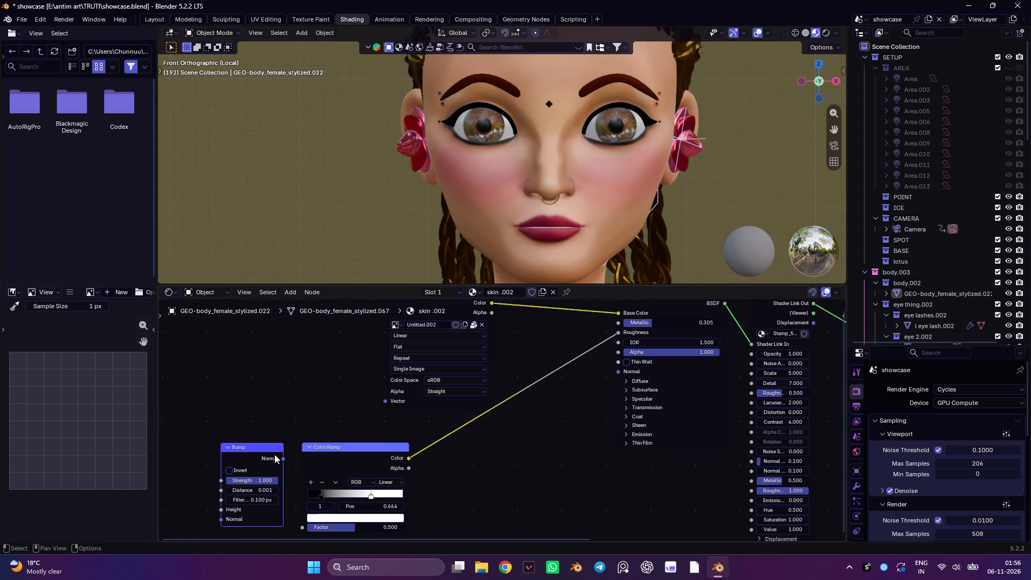
left_click_drag(280, 454, 308, 533)
left_click(306, 390)
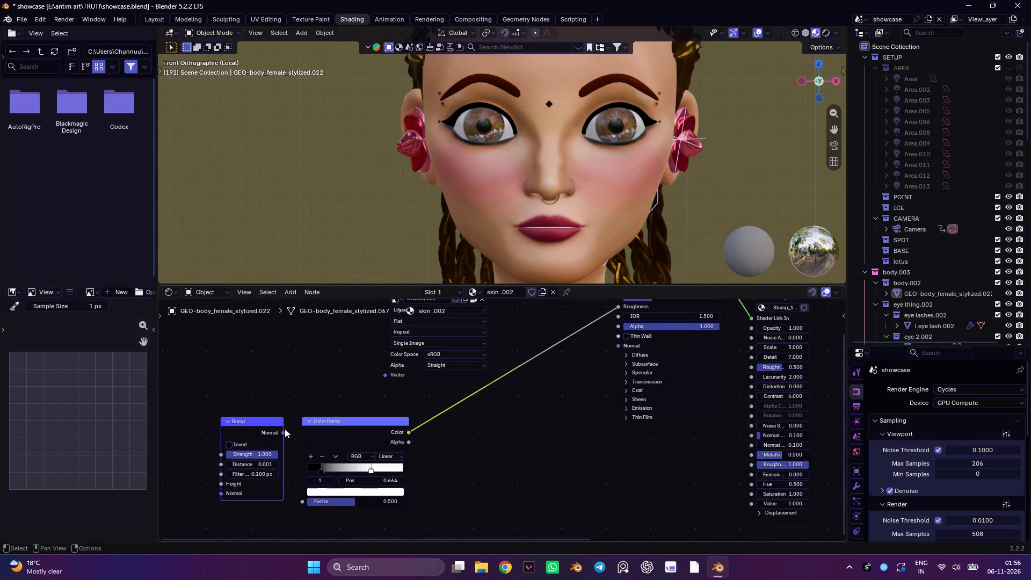
left_click_drag(284, 430, 301, 495)
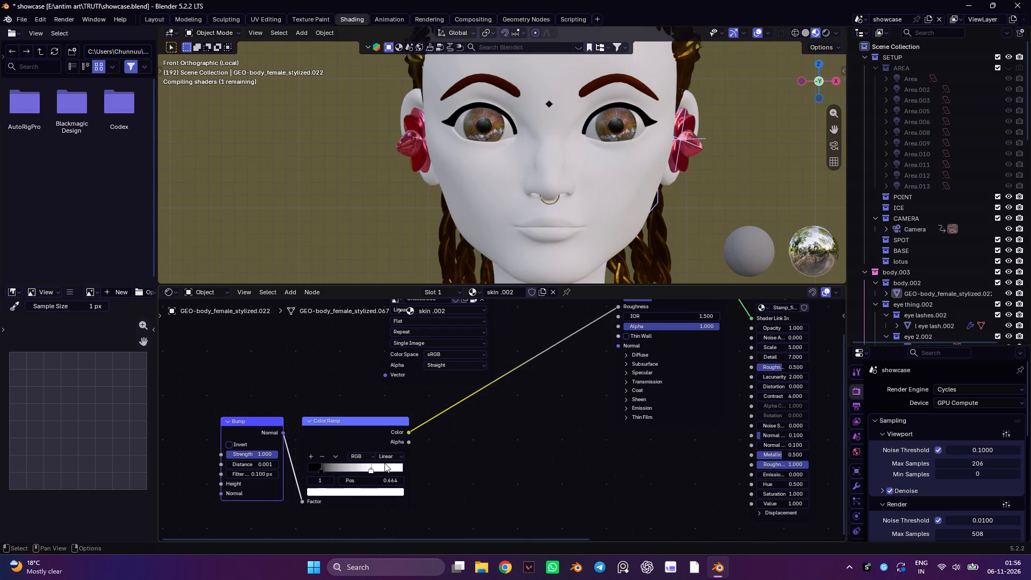
left_click(512, 476)
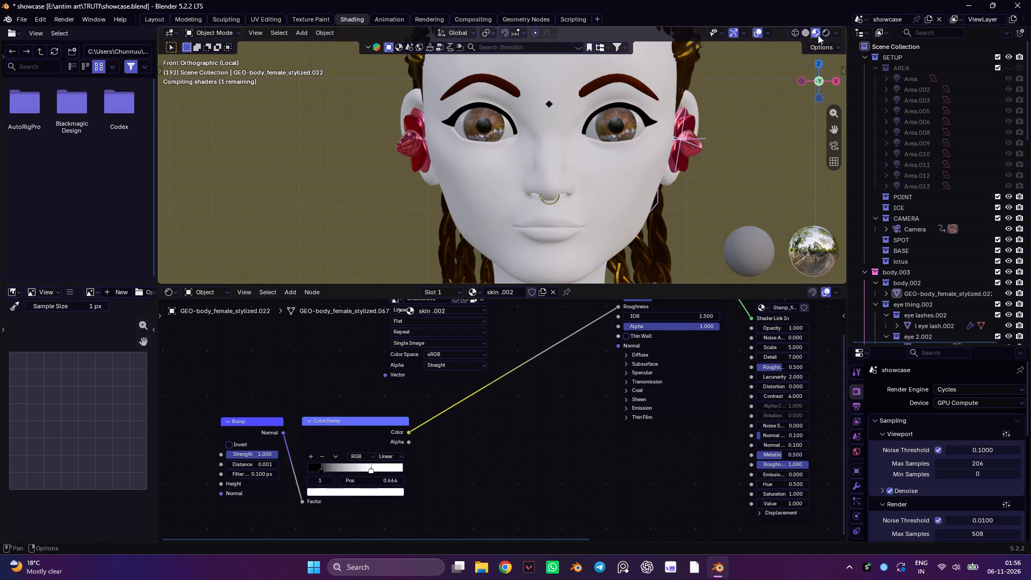
Check the face in Rendered shading and return to Material Preview.
left_click(826, 30)
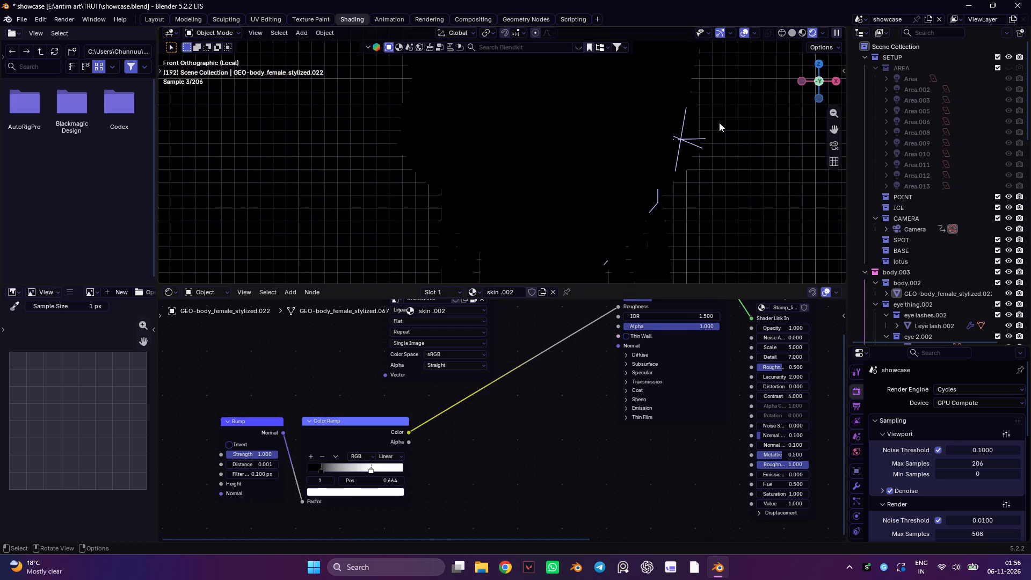
left_click(801, 28)
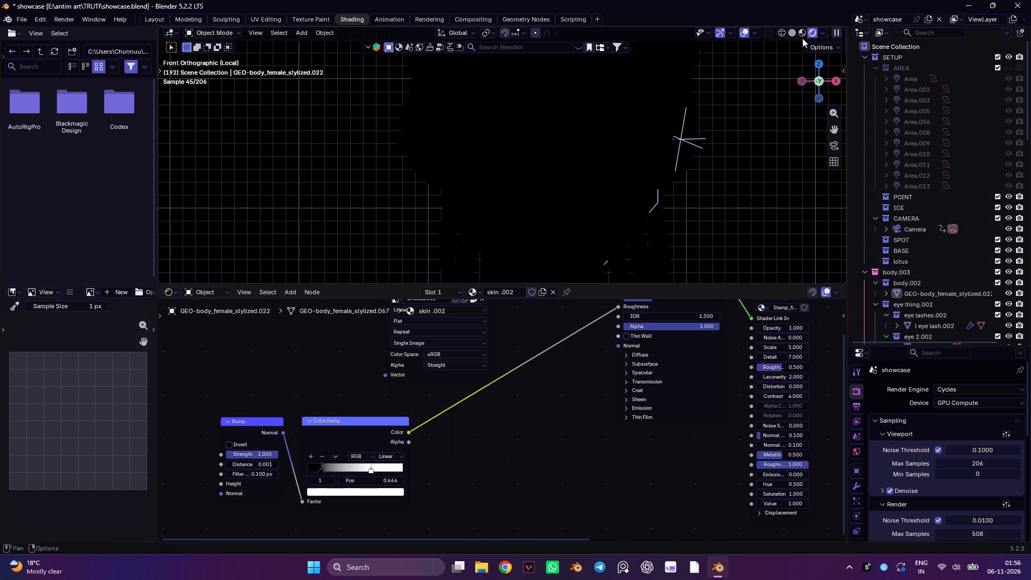
Return to Material Preview shading and undo the link from the Bump node's Normal to the Color Ramp's Factor.
left_click(804, 30)
key("ctrl+z")
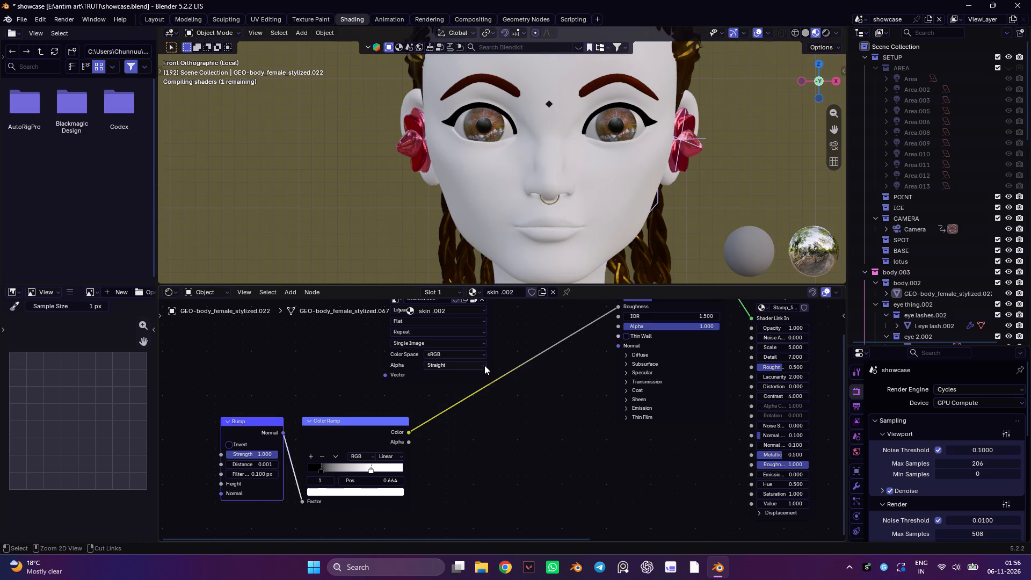
key("ctrl+z")
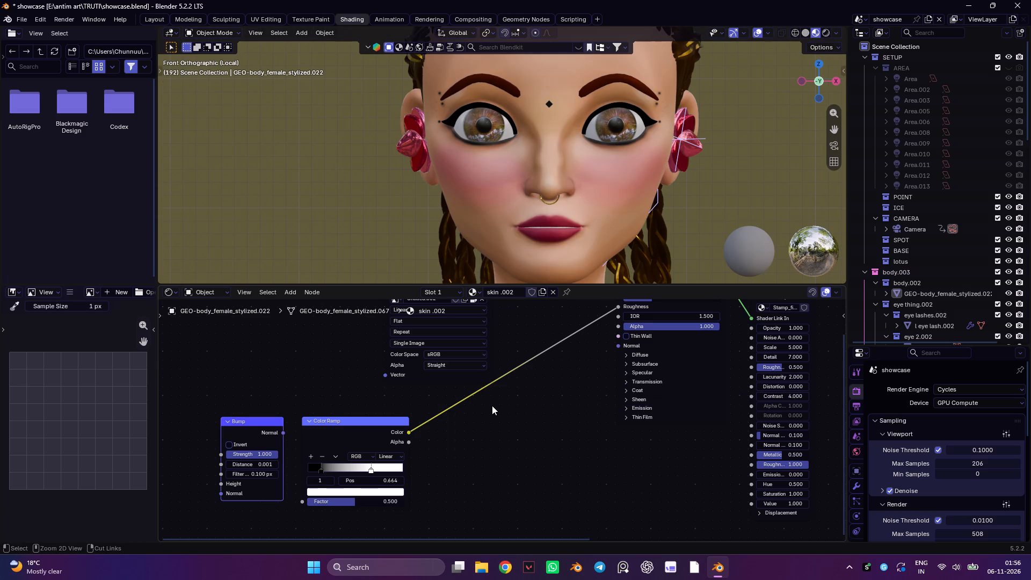
key("ctrl+z")
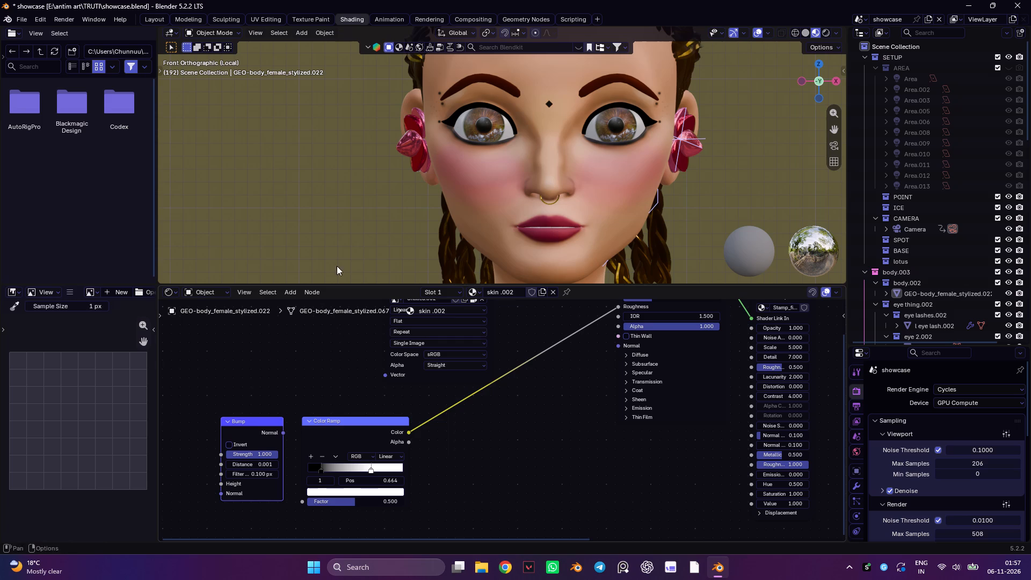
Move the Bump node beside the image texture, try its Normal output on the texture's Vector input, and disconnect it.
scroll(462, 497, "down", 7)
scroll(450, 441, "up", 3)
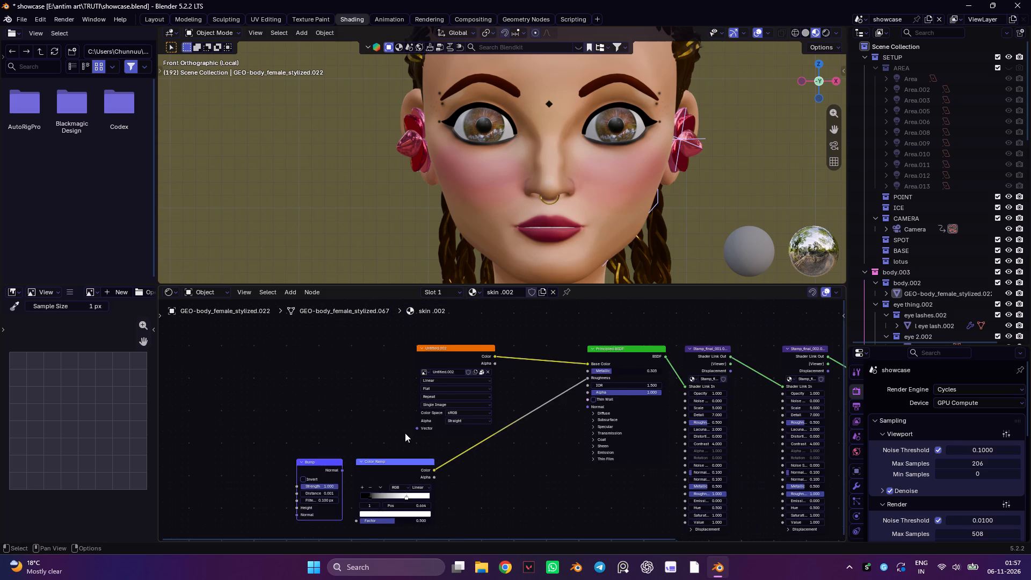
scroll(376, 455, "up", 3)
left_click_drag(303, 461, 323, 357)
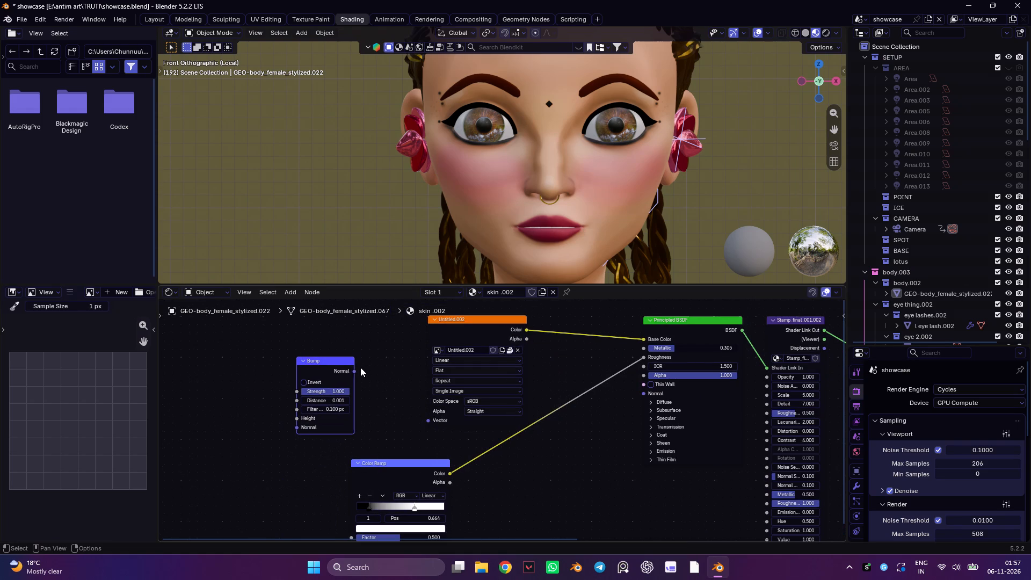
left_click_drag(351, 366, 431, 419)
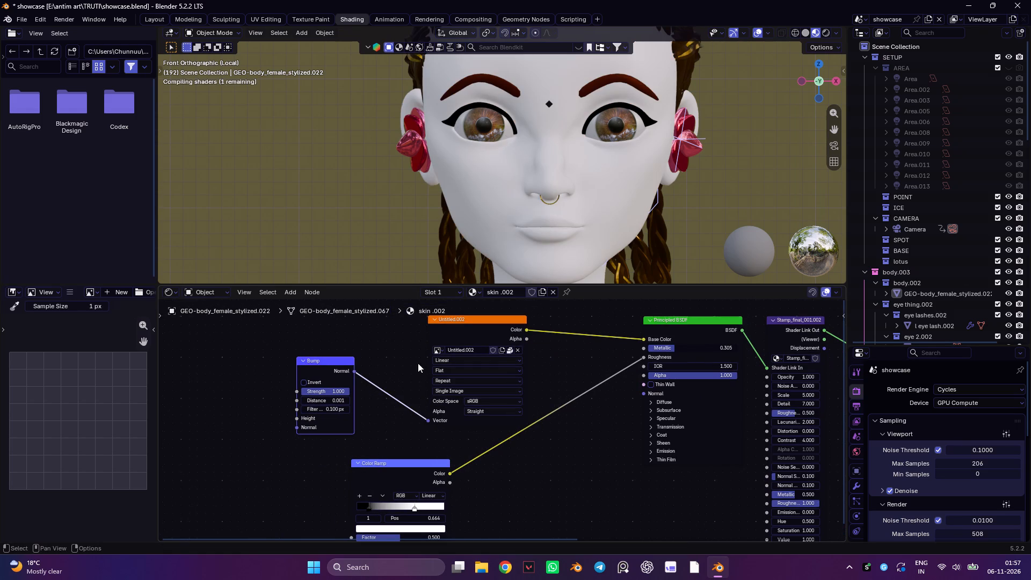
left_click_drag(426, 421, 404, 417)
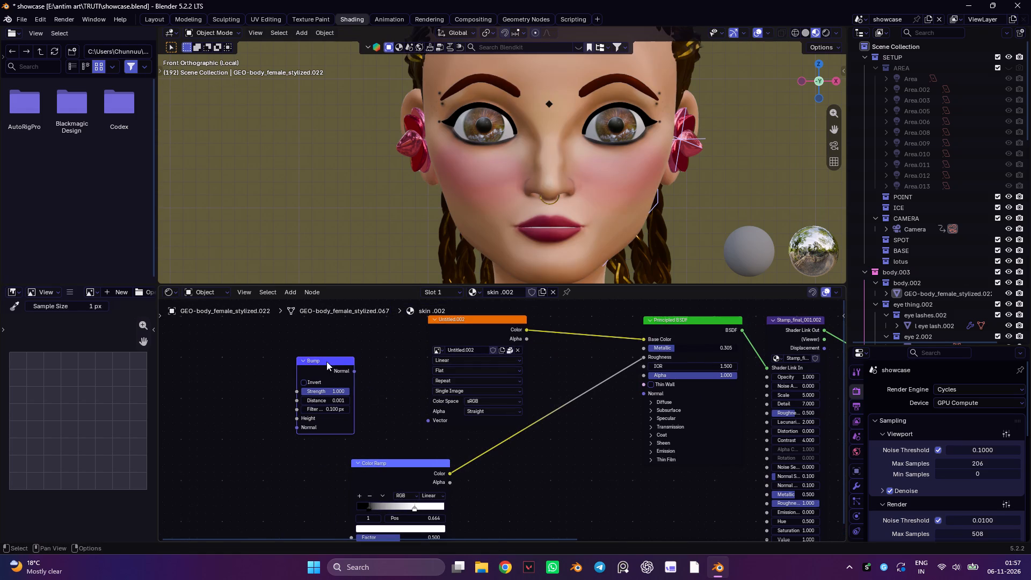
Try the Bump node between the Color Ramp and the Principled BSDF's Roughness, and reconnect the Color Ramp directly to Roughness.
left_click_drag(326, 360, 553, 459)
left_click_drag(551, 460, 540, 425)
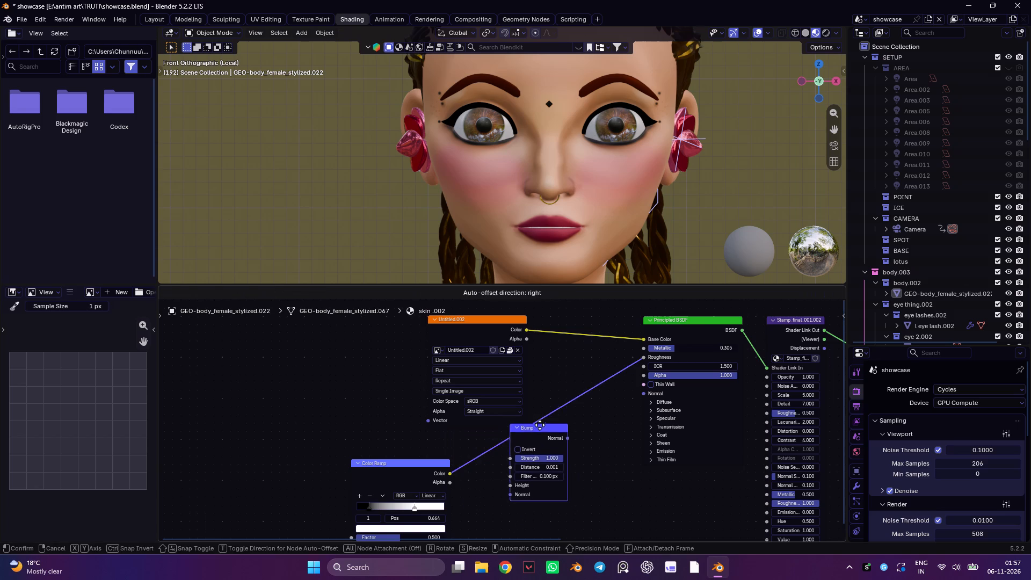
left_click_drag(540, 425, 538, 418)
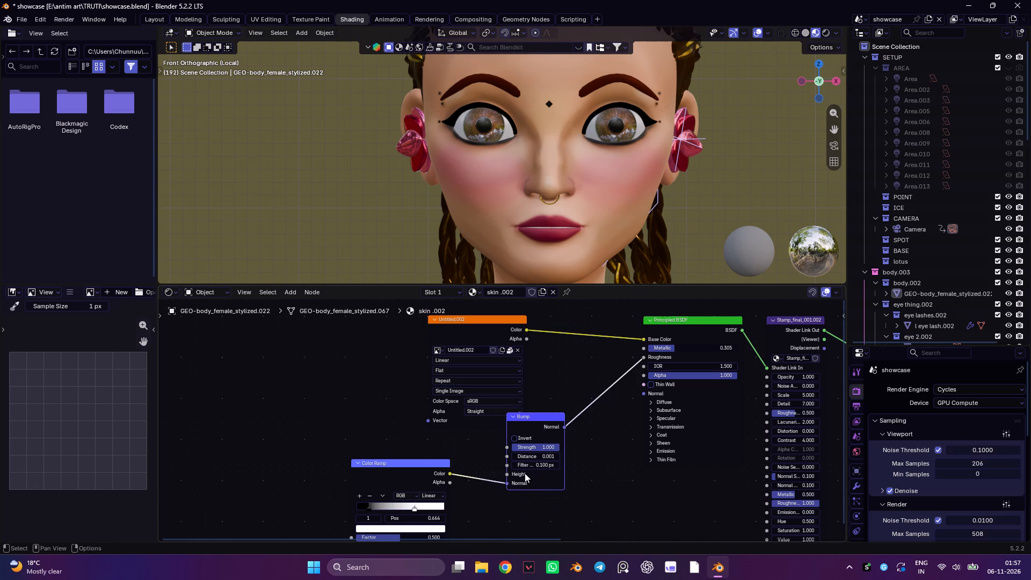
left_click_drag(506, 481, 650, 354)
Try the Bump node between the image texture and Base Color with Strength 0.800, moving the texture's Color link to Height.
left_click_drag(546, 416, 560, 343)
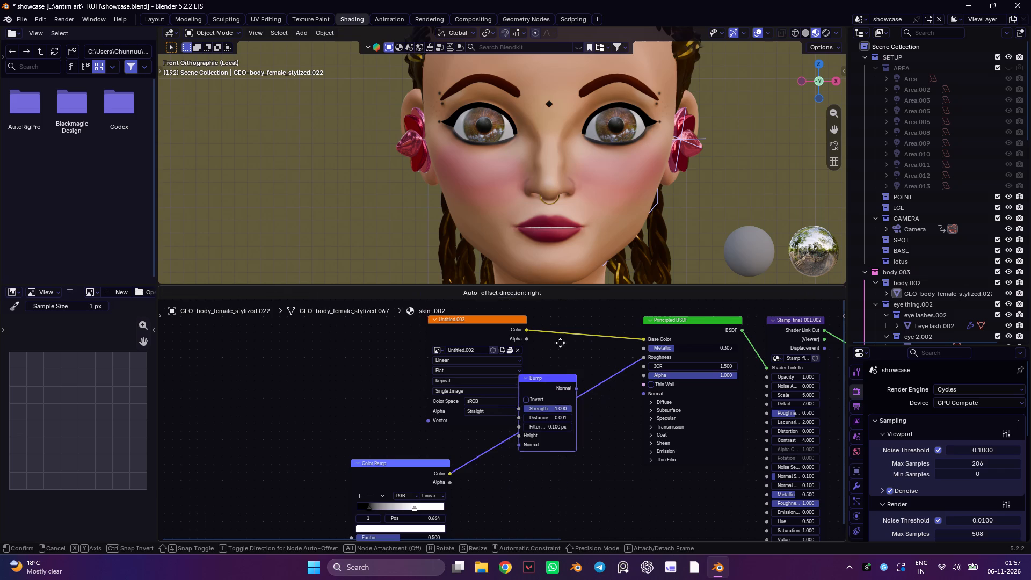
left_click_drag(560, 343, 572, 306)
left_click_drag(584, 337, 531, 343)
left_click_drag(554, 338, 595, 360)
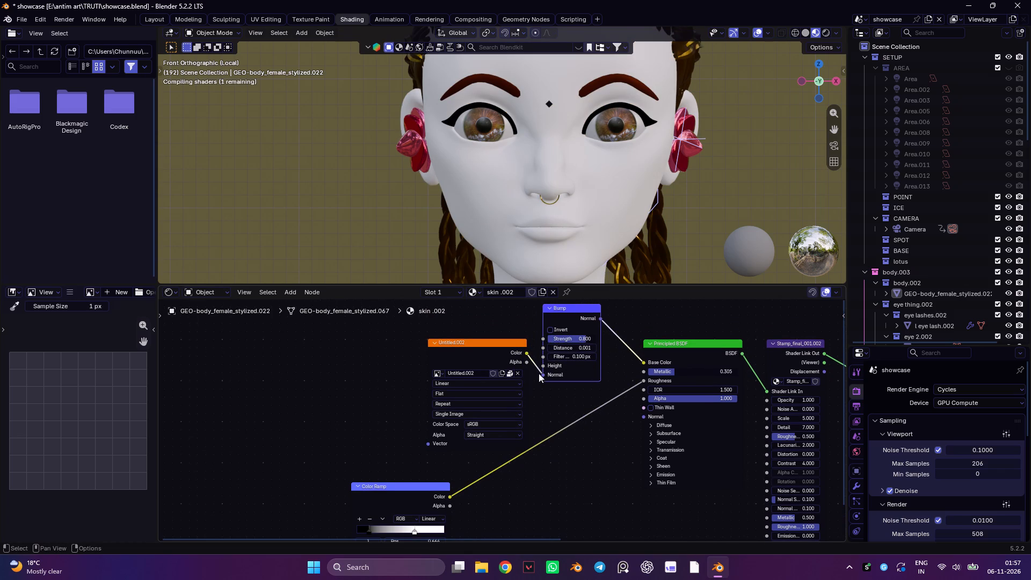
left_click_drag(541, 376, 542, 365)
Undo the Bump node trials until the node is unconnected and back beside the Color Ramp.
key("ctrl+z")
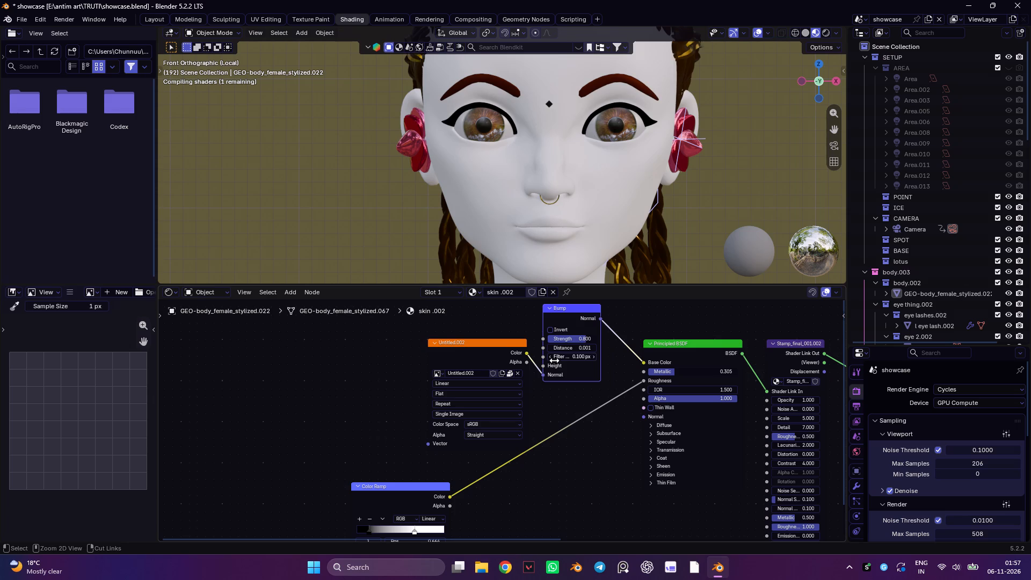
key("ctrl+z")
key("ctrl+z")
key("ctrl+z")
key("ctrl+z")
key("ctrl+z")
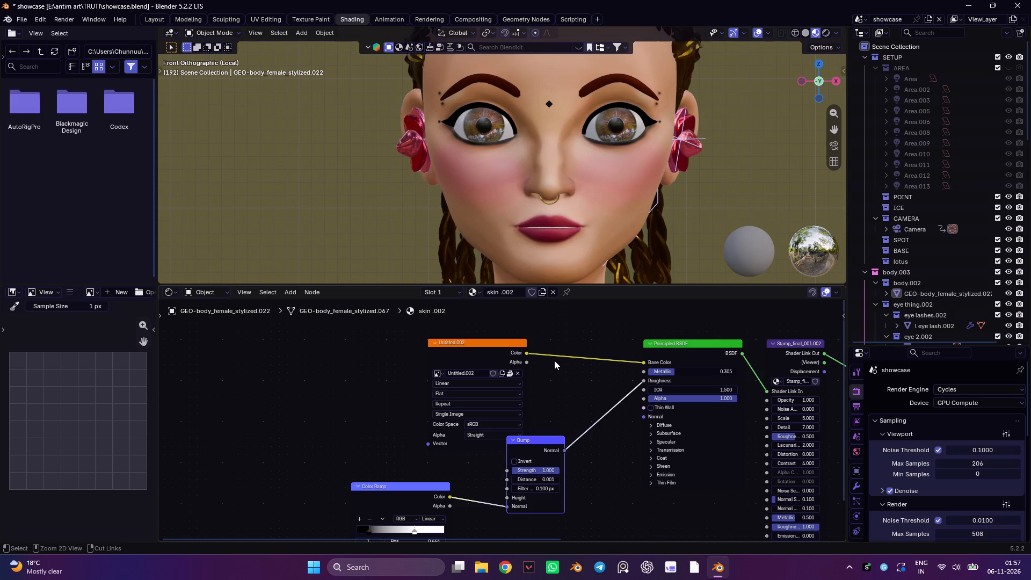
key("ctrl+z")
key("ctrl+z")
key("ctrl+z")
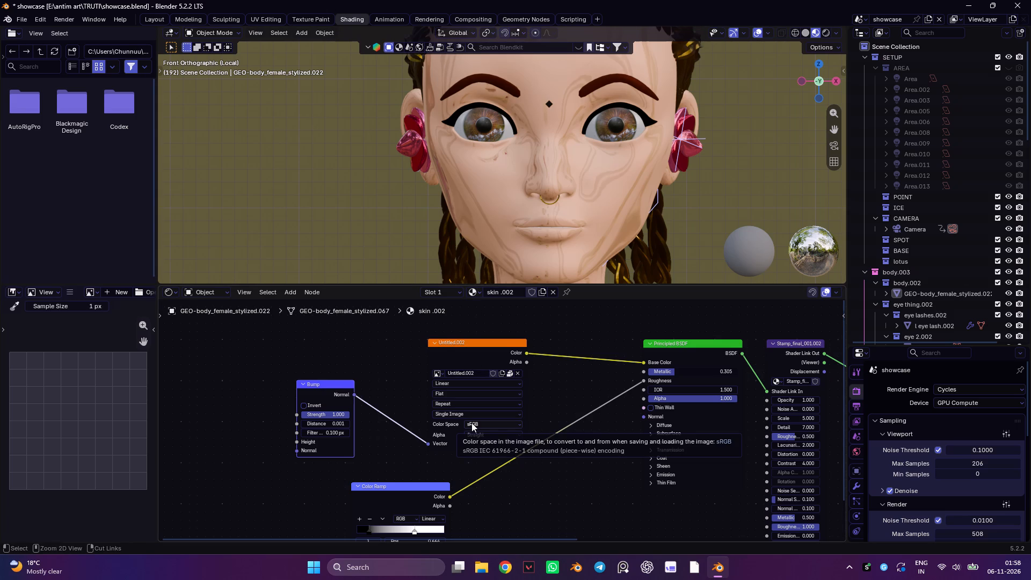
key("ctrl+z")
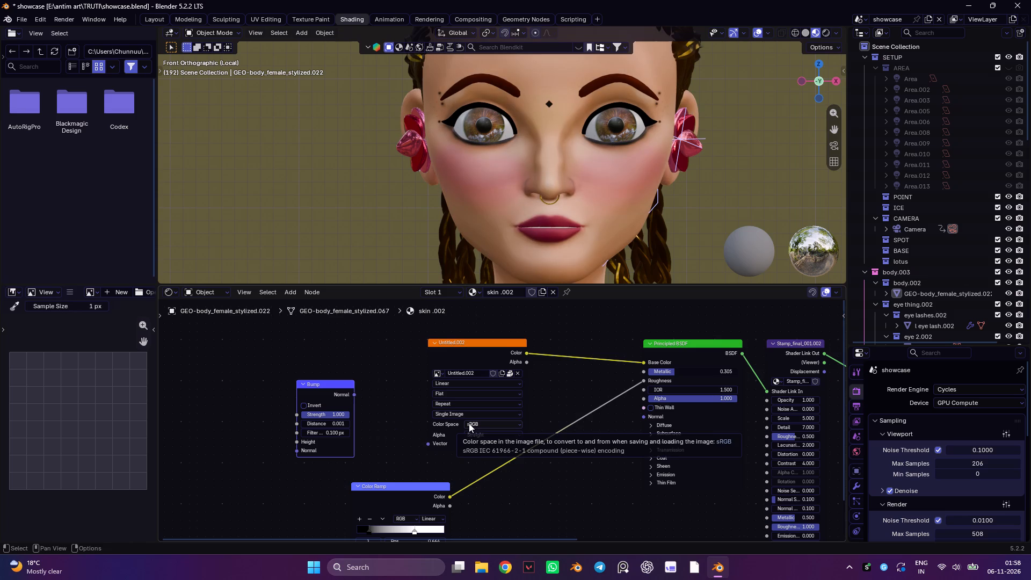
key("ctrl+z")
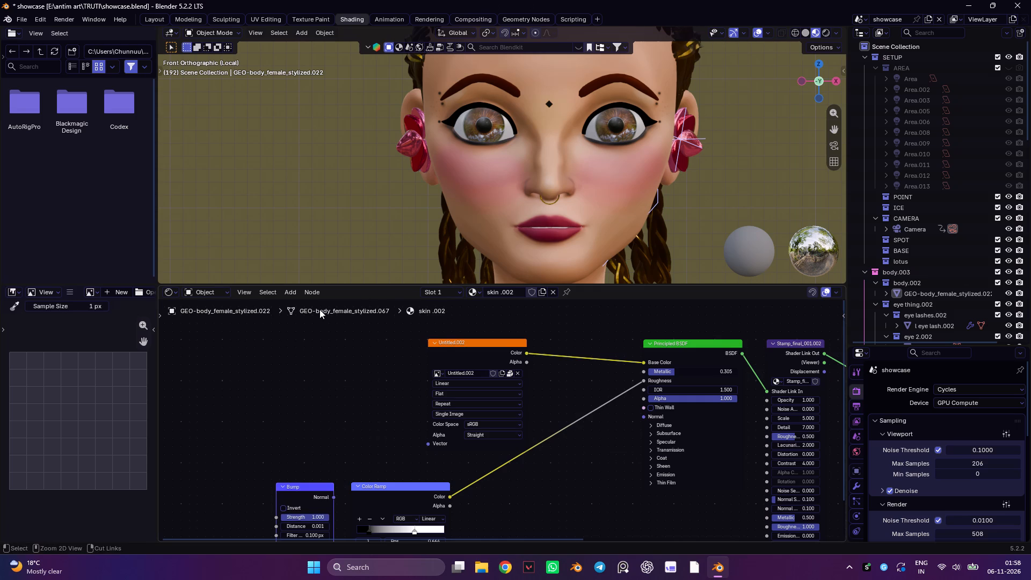
Insert the Bump node into the link between the Color Ramp's Color output and the Principled BSDF's Roughness.
scroll(466, 149, "down", 4)
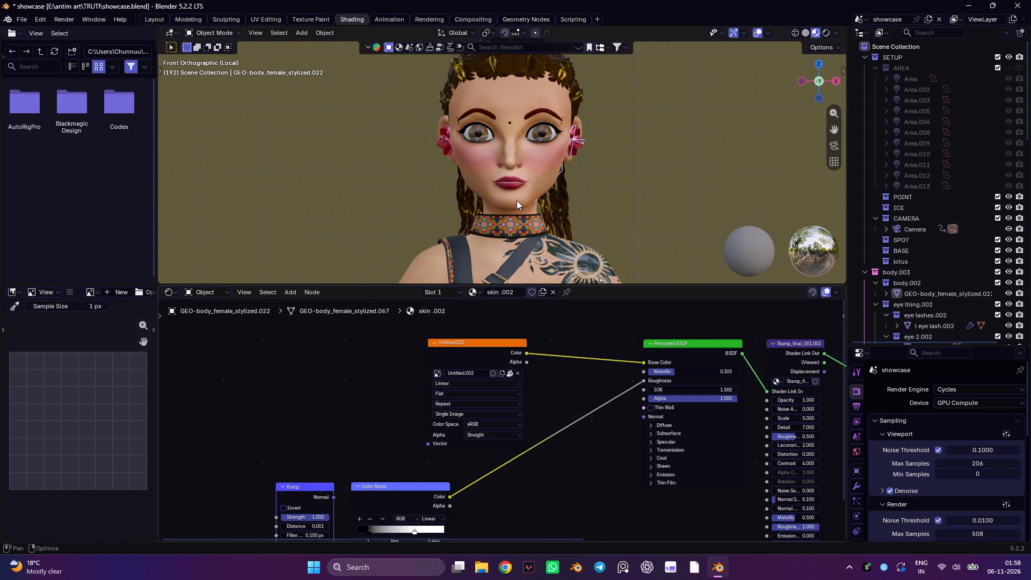
scroll(519, 197, "up", 4)
scroll(543, 149, "up", 5)
scroll(527, 206, "down", 4)
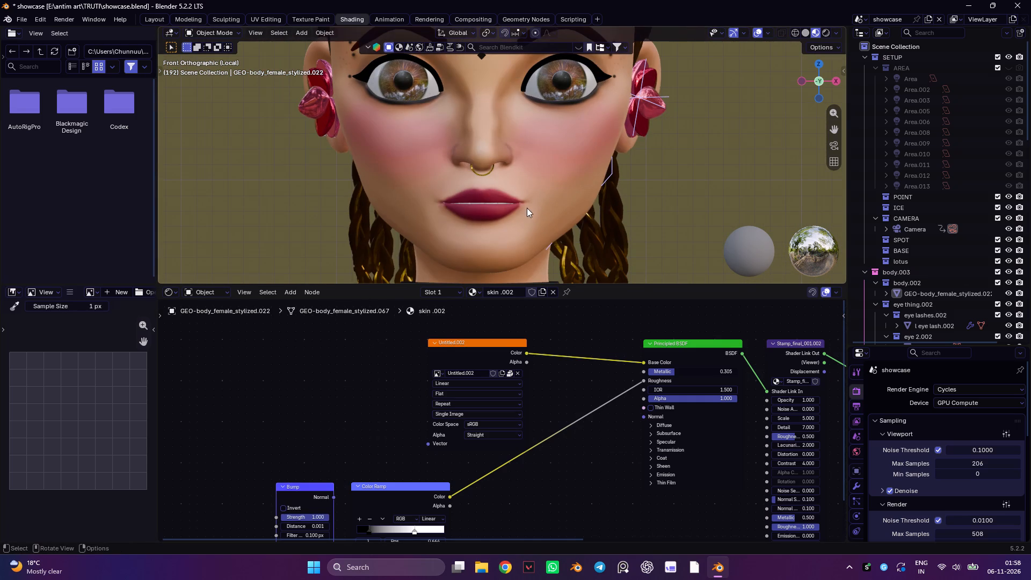
scroll(431, 389, "down", 8)
scroll(404, 429, "up", 8)
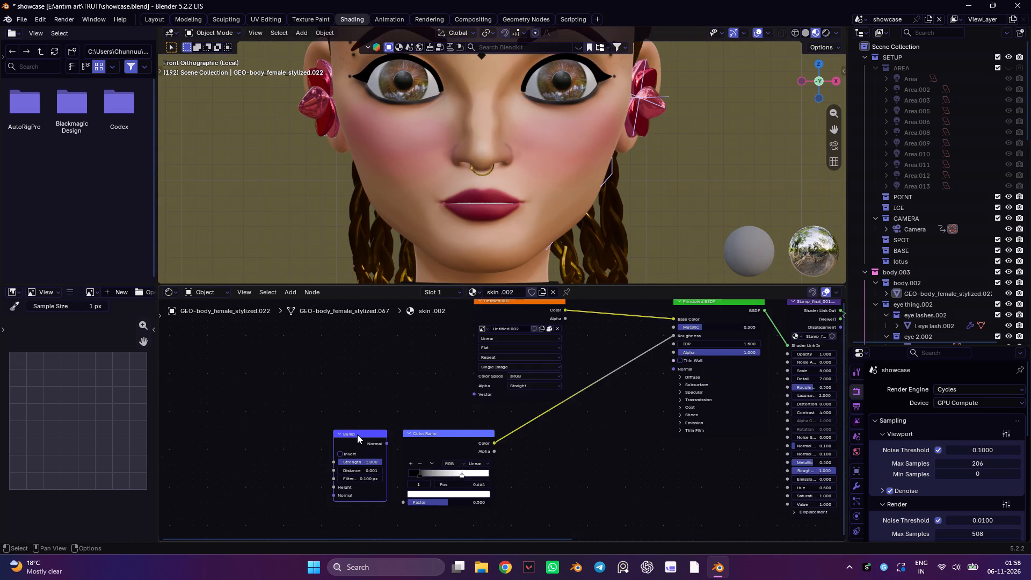
left_click_drag(357, 434, 544, 398)
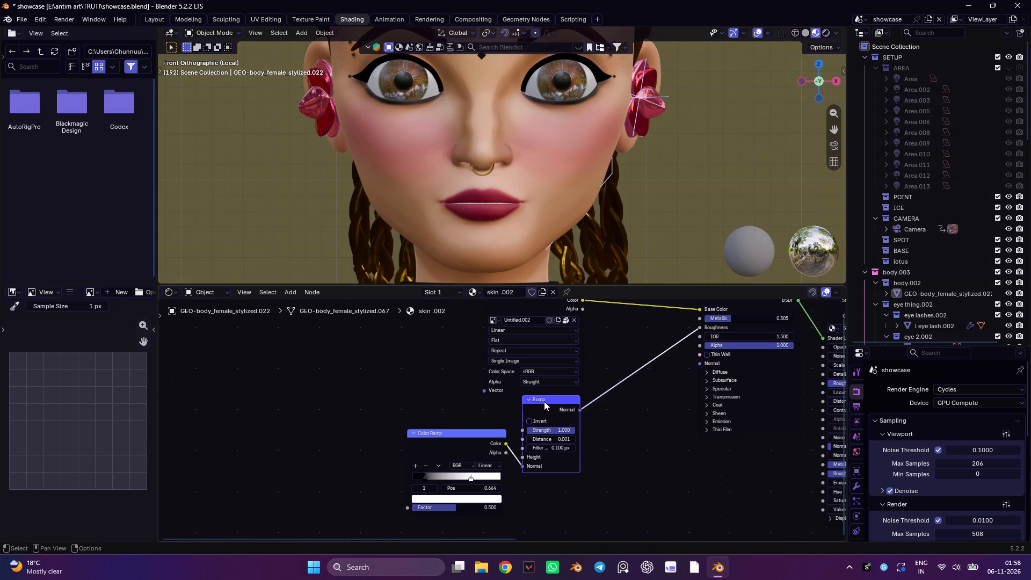
Set the Bump node's Strength to 0.392 and its Distance to 2.001.
left_click_drag(562, 430, 520, 435)
left_click_drag(535, 430, 543, 443)
left_click_drag(540, 439, 552, 449)
left_click_drag(543, 447, 541, 119)
left_click_drag(539, 430, 592, 434)
left_click_drag(567, 429, 532, 431)
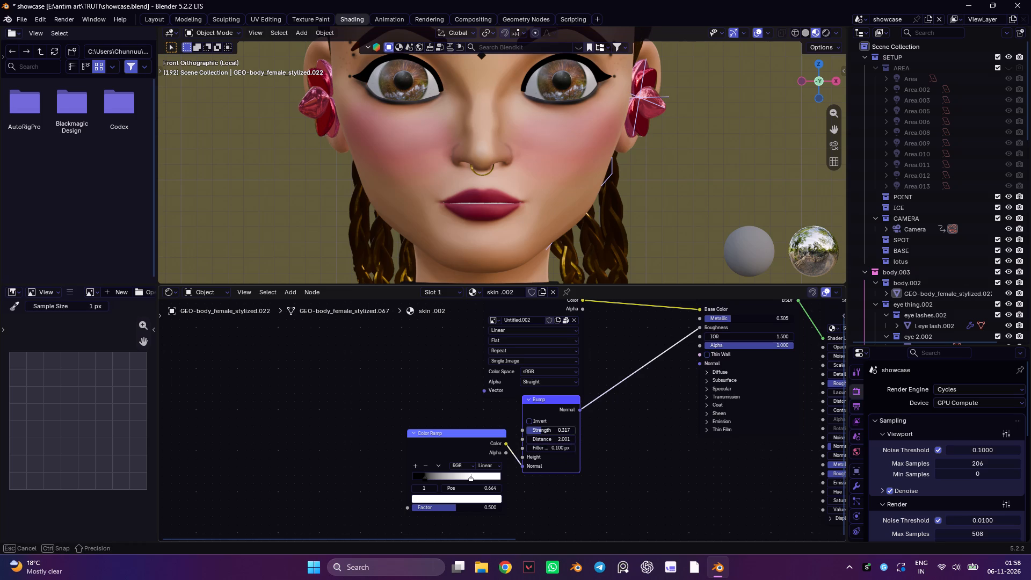
left_click_drag(532, 431, 536, 432)
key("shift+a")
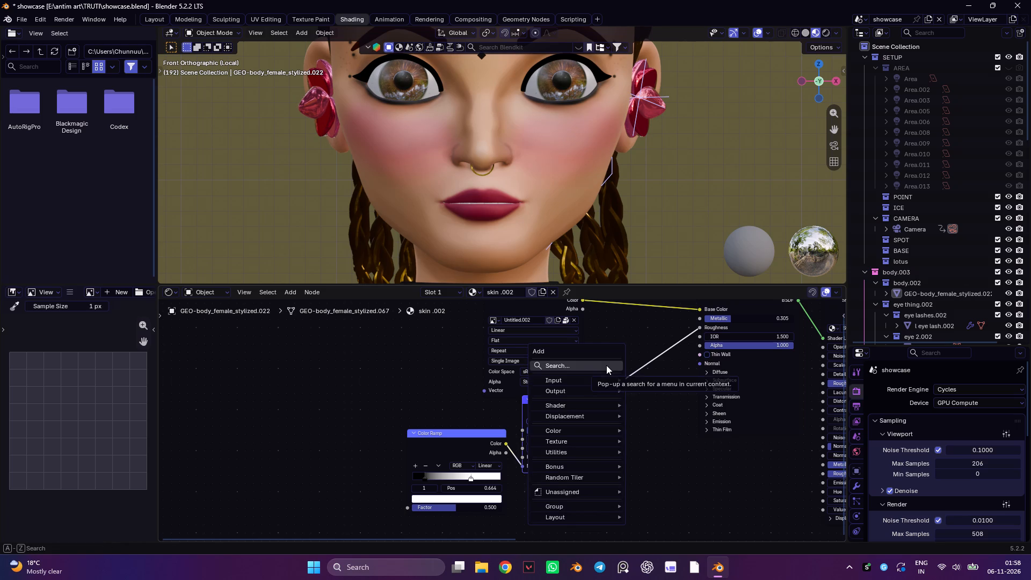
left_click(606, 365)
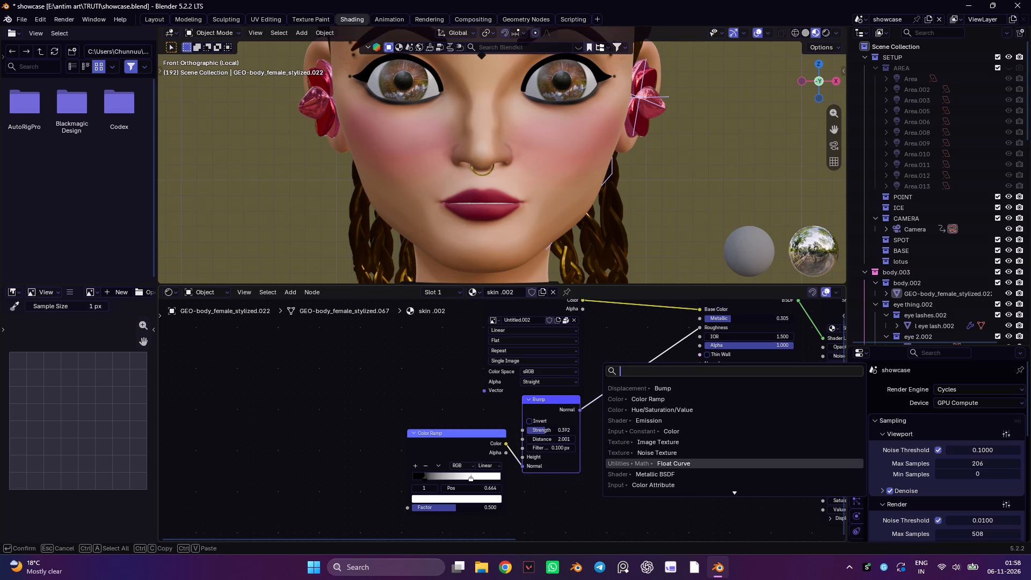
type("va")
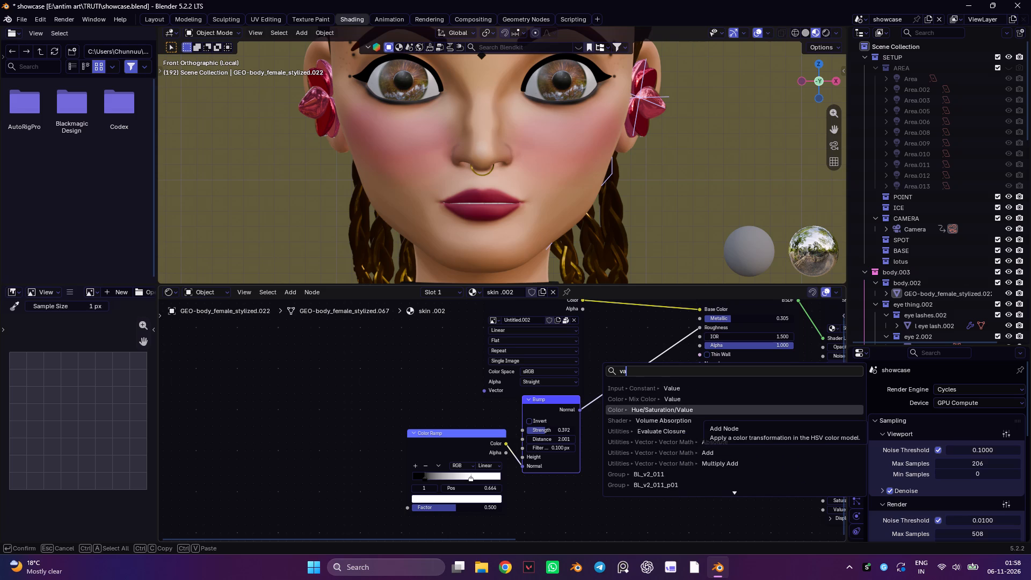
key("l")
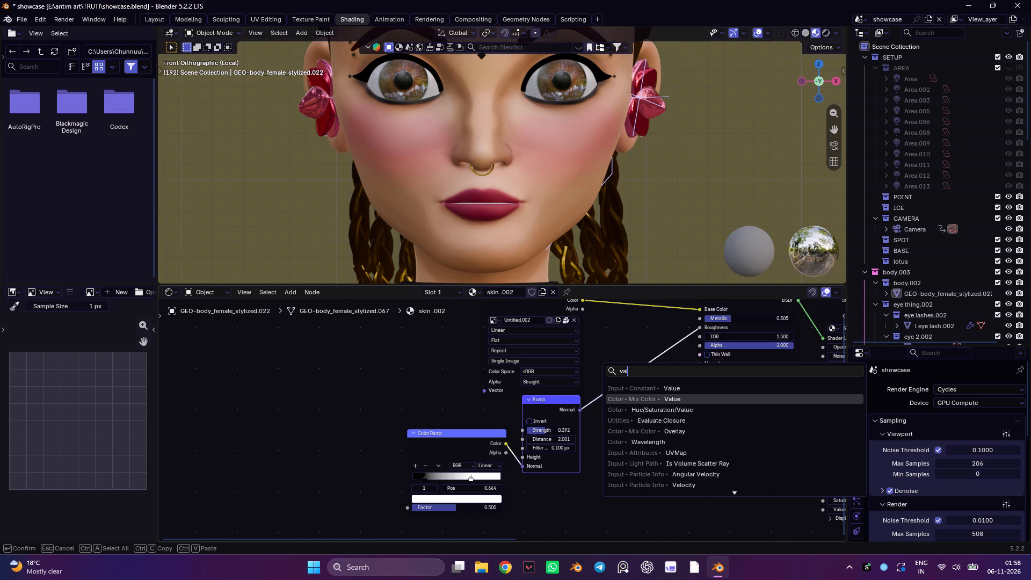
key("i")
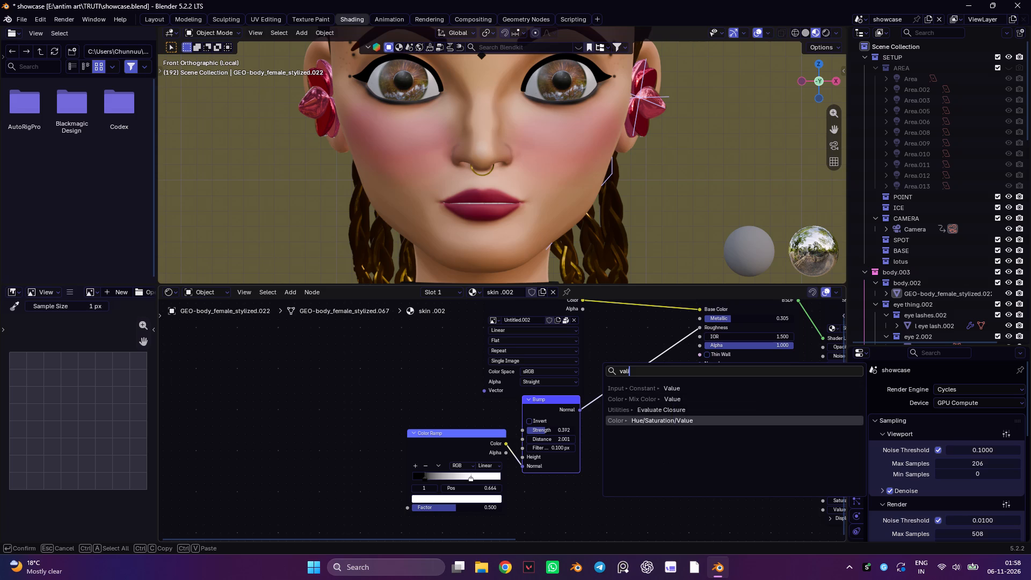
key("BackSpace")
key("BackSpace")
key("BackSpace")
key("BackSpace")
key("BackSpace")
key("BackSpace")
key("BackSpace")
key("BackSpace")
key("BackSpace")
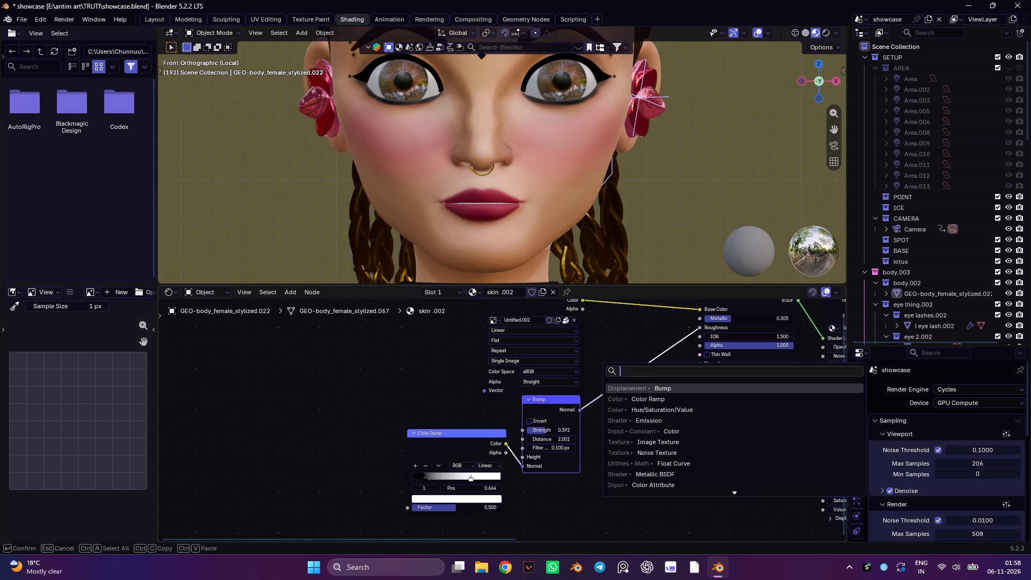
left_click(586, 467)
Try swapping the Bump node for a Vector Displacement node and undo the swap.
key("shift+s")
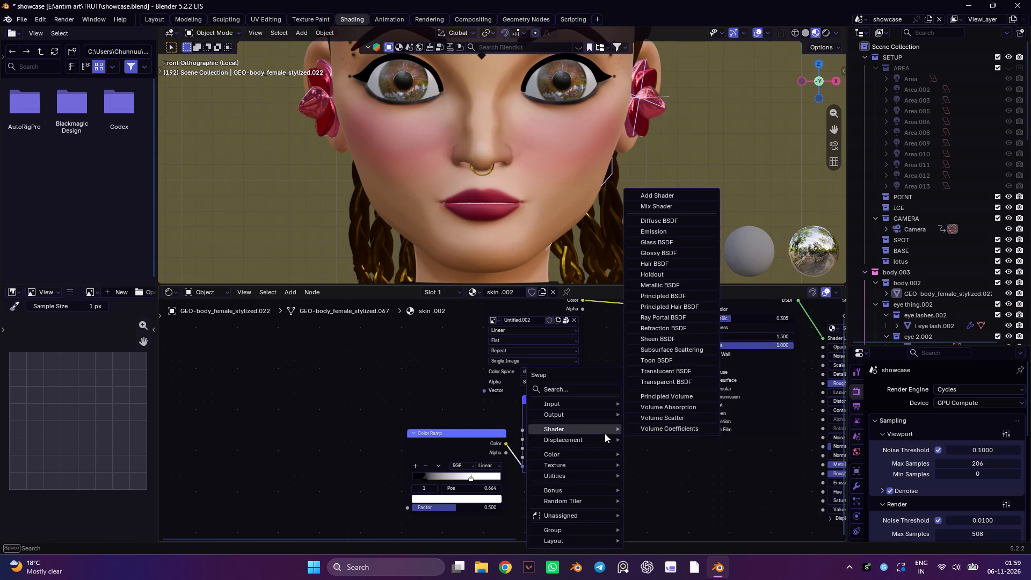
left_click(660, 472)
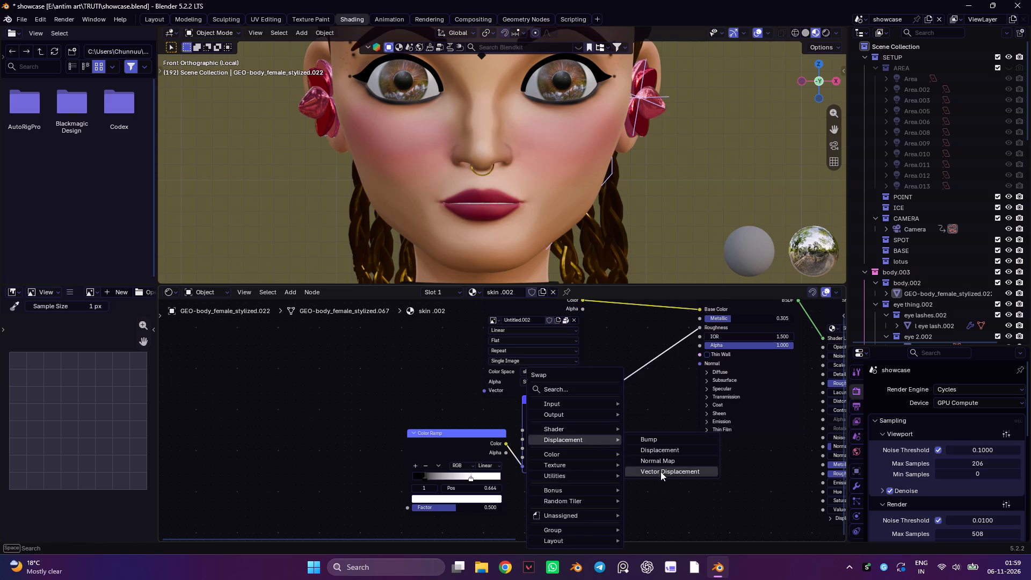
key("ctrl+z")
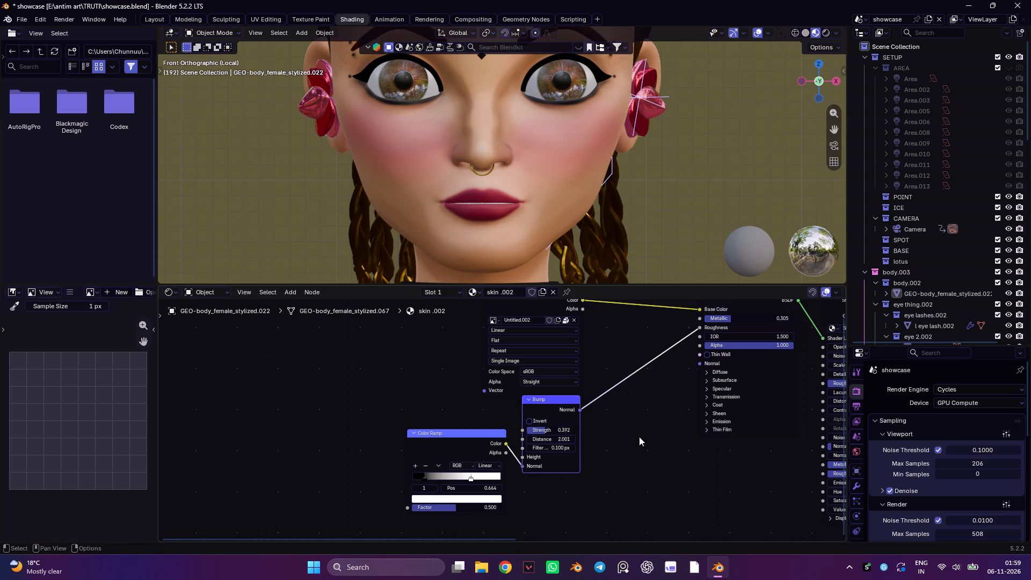
Add a Voronoi Texture node on the link between the Bump node and the Principled BSDF's Roughness.
key("shift+a")
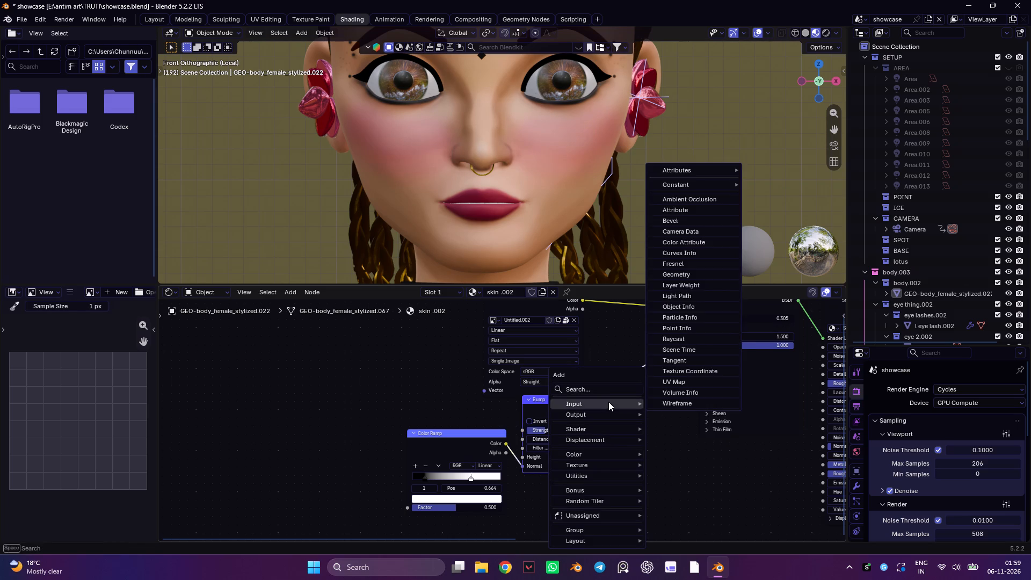
left_click(300, 390)
key("shift+a")
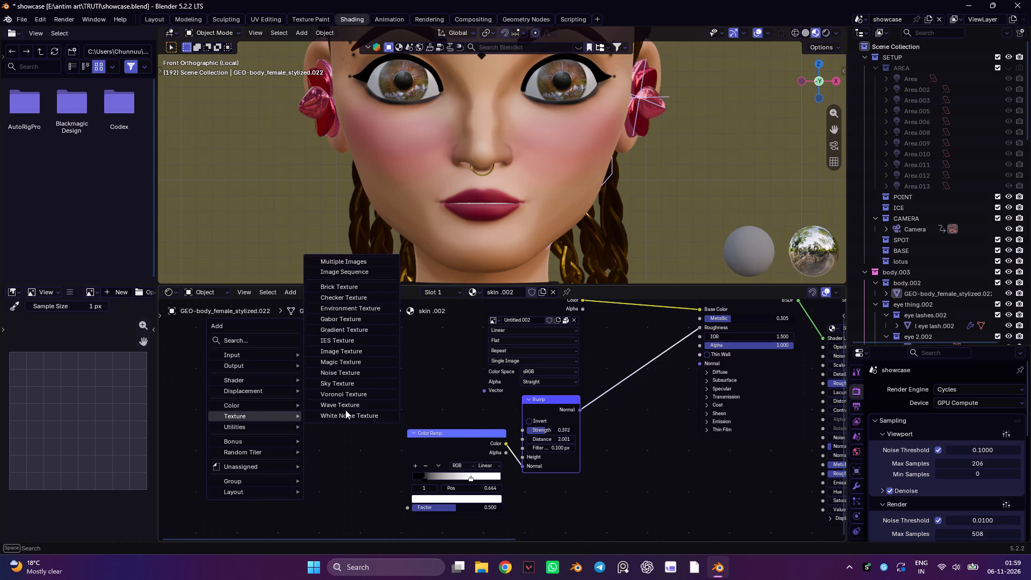
left_click(343, 394)
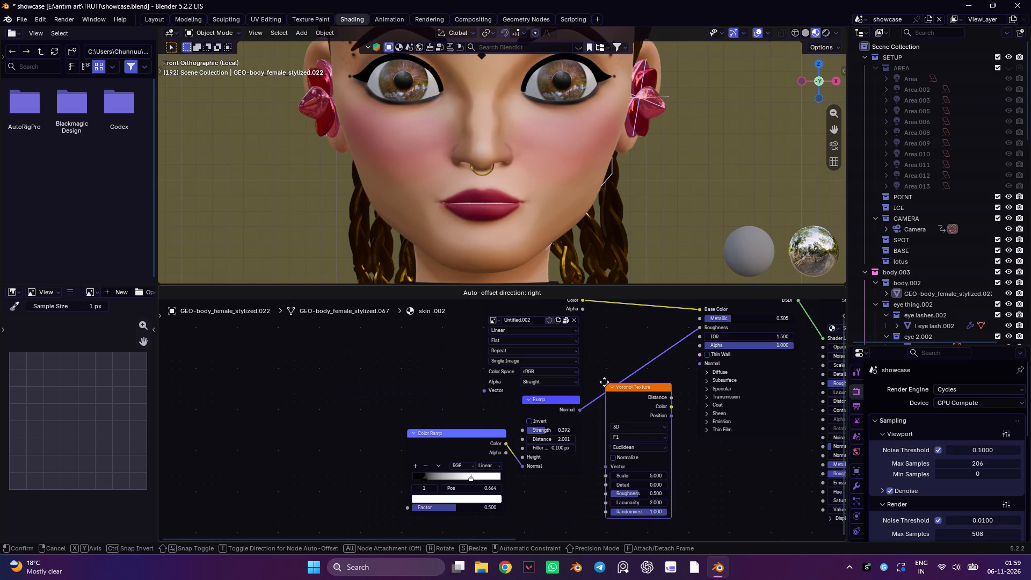
left_click(599, 377)
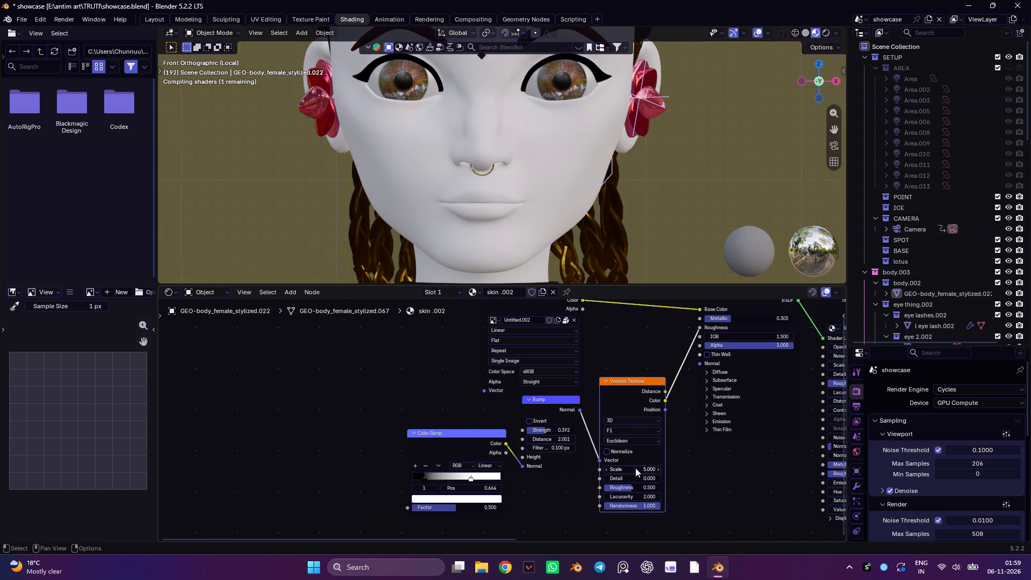
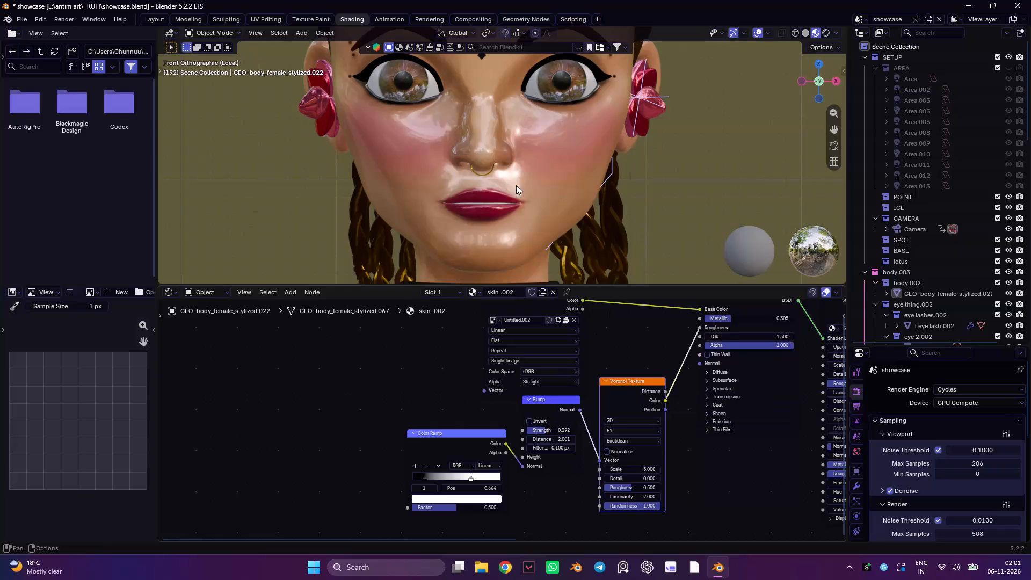
Set the Voronoi Texture node's Roughness to 0.593 and test its Randomness, leaving it at 1.000.
left_click_drag(629, 487, 616, 149)
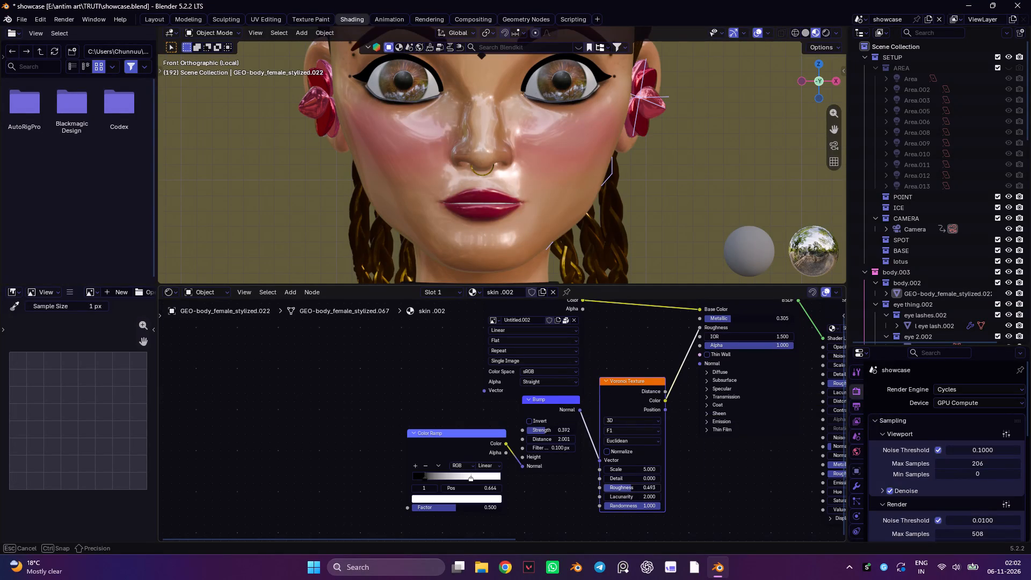
left_click_drag(616, 149, 634, 164)
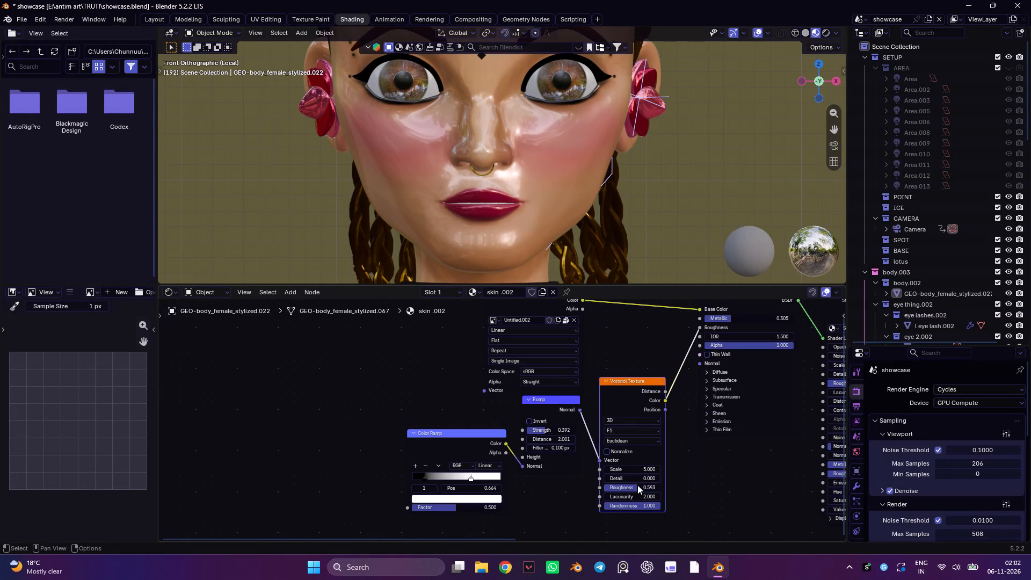
left_click_drag(647, 505, 627, 170)
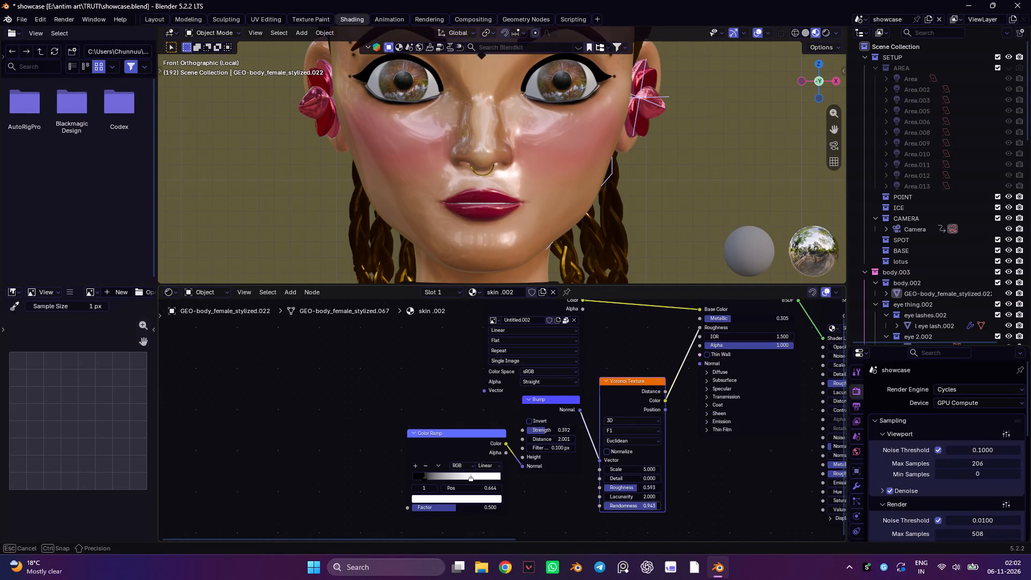
left_click_drag(627, 170, 649, 179)
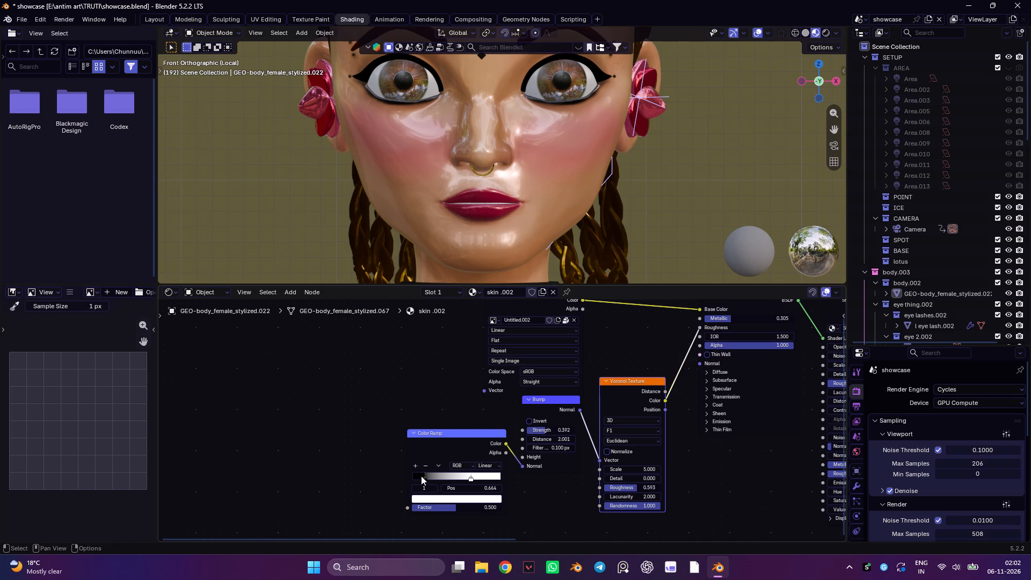
Move the Color Ramp's black stop to position 0.305 and its white stop to 0.682.
left_click_drag(426, 480, 443, 496)
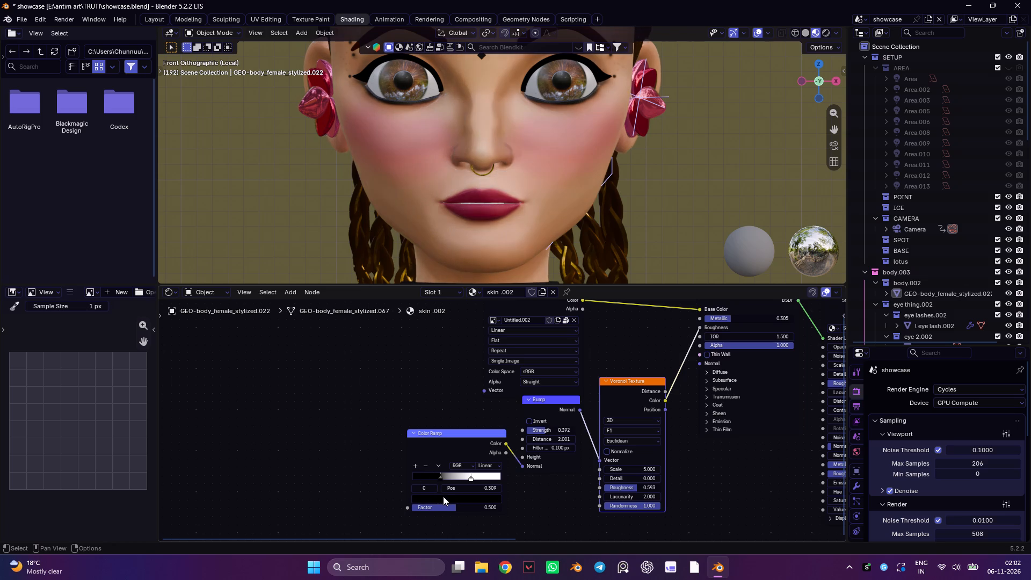
left_click_drag(443, 496, 441, 498)
left_click_drag(470, 477, 474, 488)
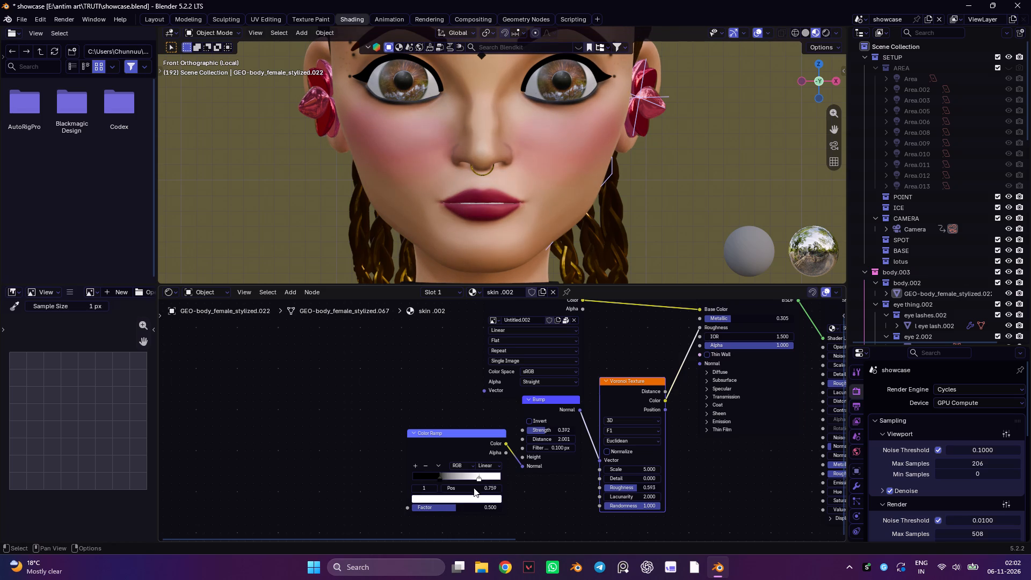
left_click_drag(474, 488, 474, 491)
left_click_drag(474, 491, 473, 493)
left_click_drag(473, 493, 471, 494)
Save the showcase file.
scroll(470, 216, "down", 4)
key("ctrl+s")
Examine the adjusted skin shading on the character's whole figure and close up on the torso and arms.
scroll(489, 104, "down", 6)
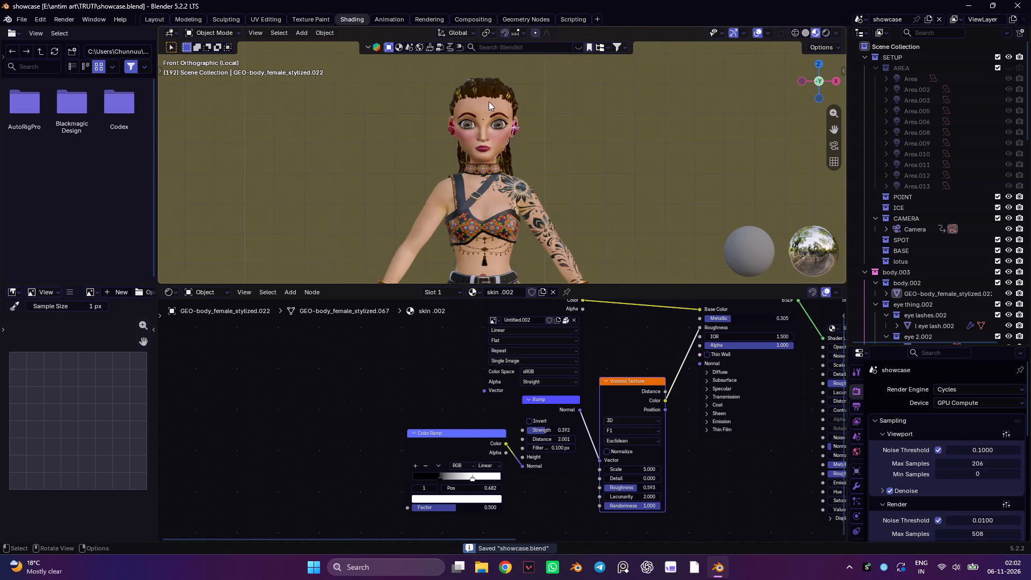
scroll(489, 102, "down", 3)
scroll(496, 146, "up", 9)
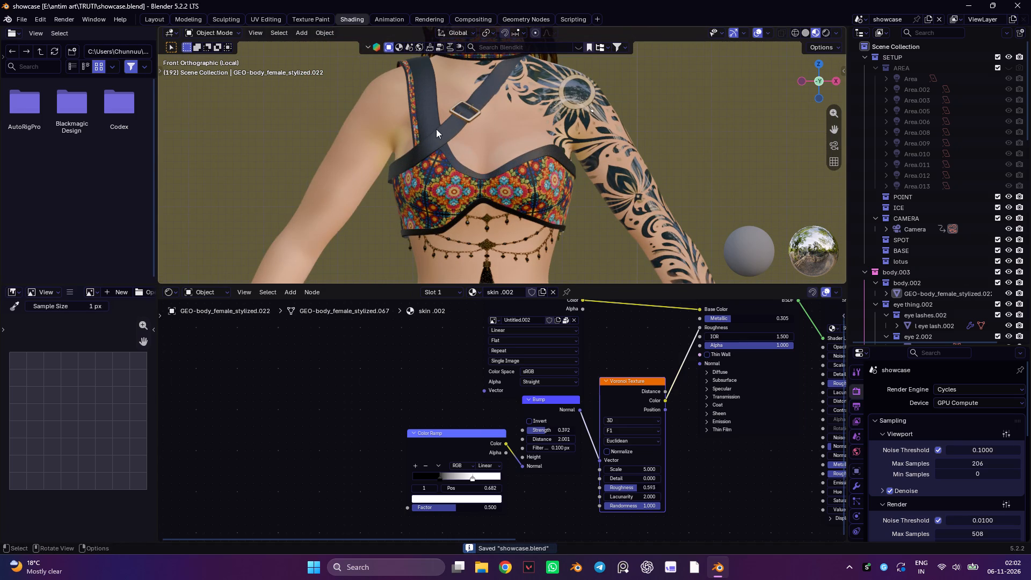
scroll(439, 130, "down", 7)
scroll(399, 129, "up", 3)
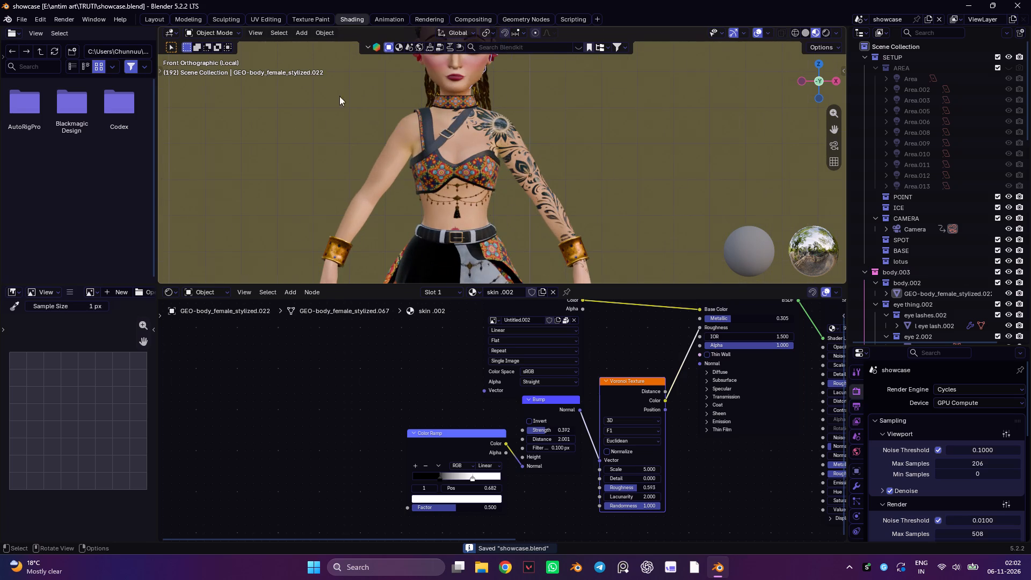
In the Layout workspace, check the face in the rendered view and change the render engine to EEVEE.
left_click(157, 18)
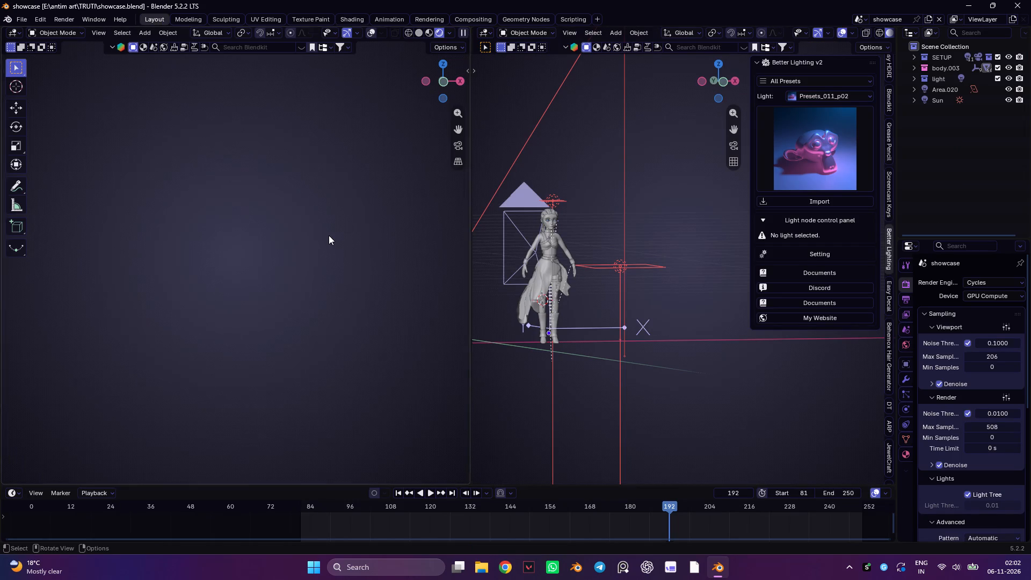
scroll(299, 160, "down", 5)
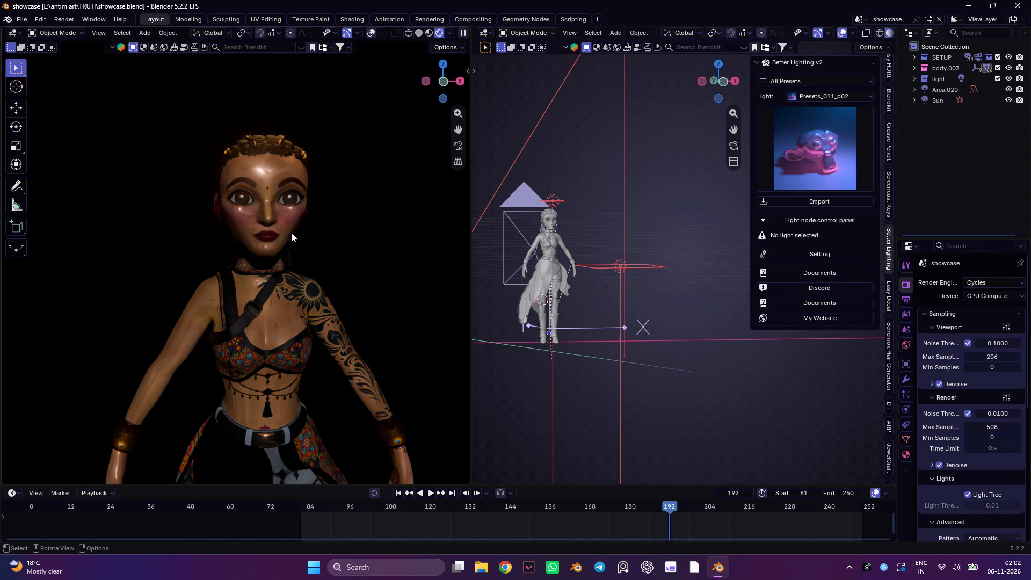
scroll(282, 236, "up", 2)
scroll(255, 158, "up", 4)
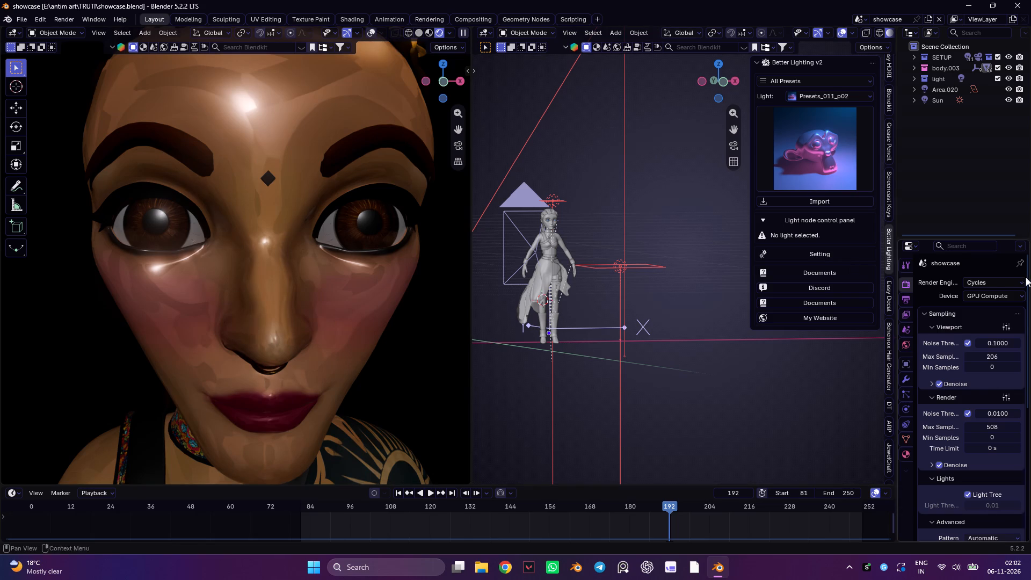
left_click(999, 282)
left_click(988, 296)
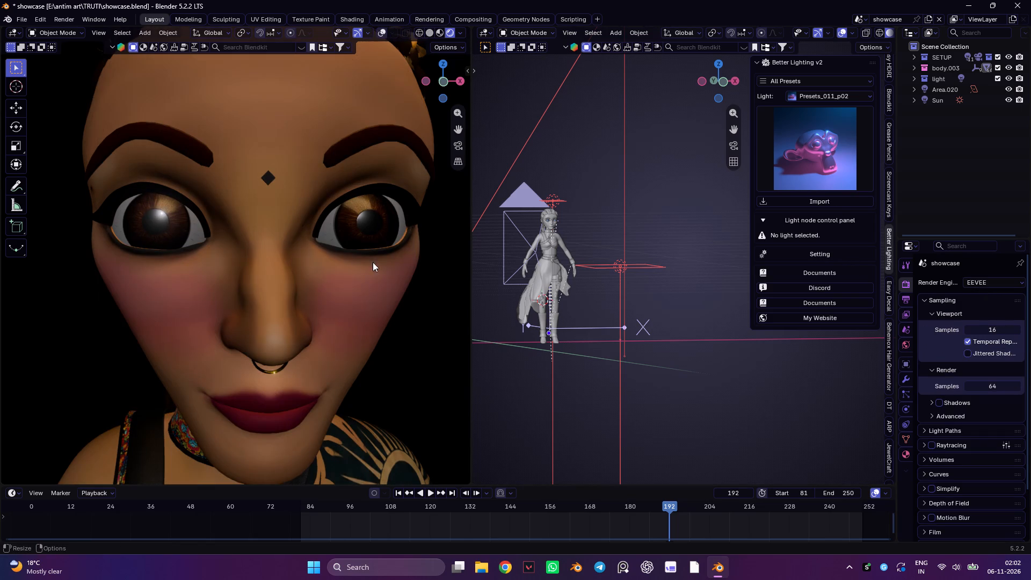
Examine the EEVEE-rendered character from the front, through the scene camera, and around the waist from the side.
scroll(228, 226, "down", 4)
middle_click_drag(255, 228, 248, 222)
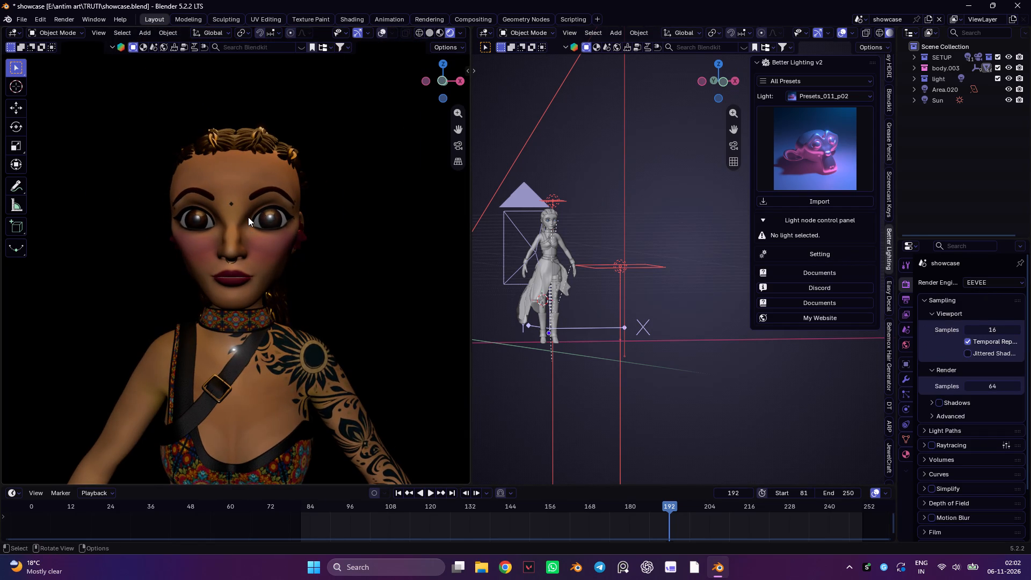
key("0")
scroll(265, 305, "up", 4)
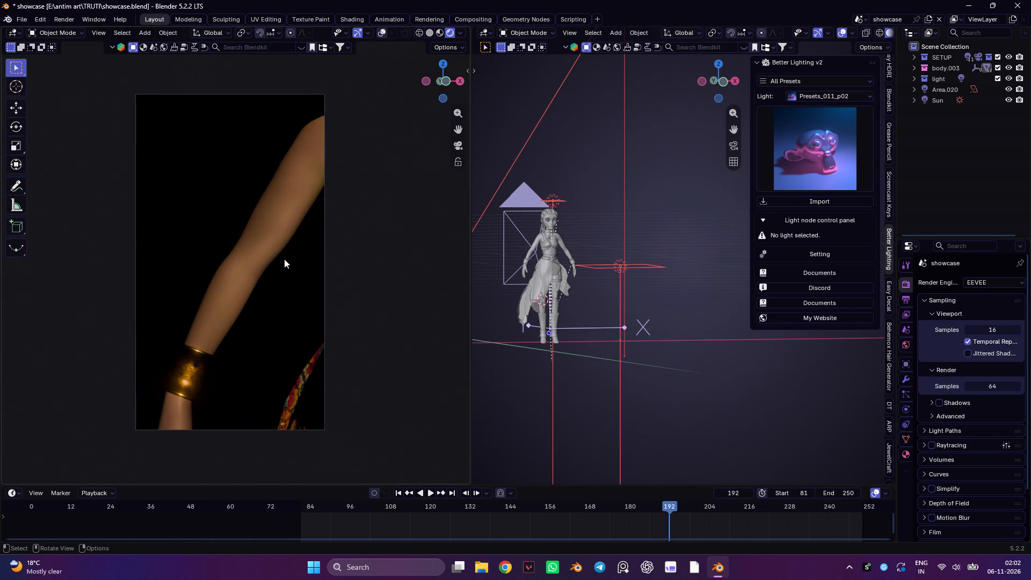
middle_click_drag(278, 260, 180, 253)
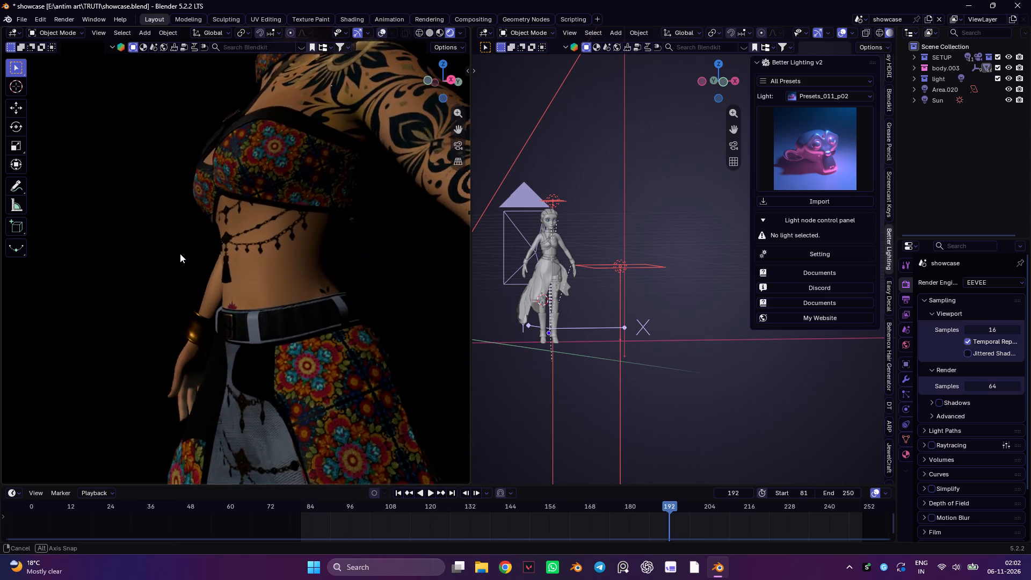
middle_click_drag(180, 253, 164, 252)
scroll(247, 266, "up", 4)
scroll(259, 296, "down", 2)
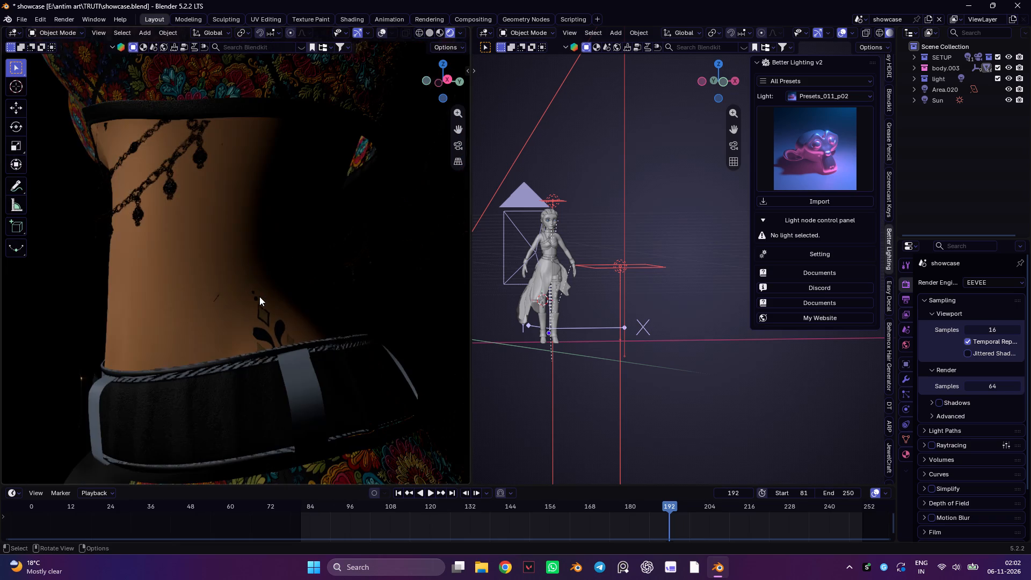
middle_click_drag(250, 291, 243, 289)
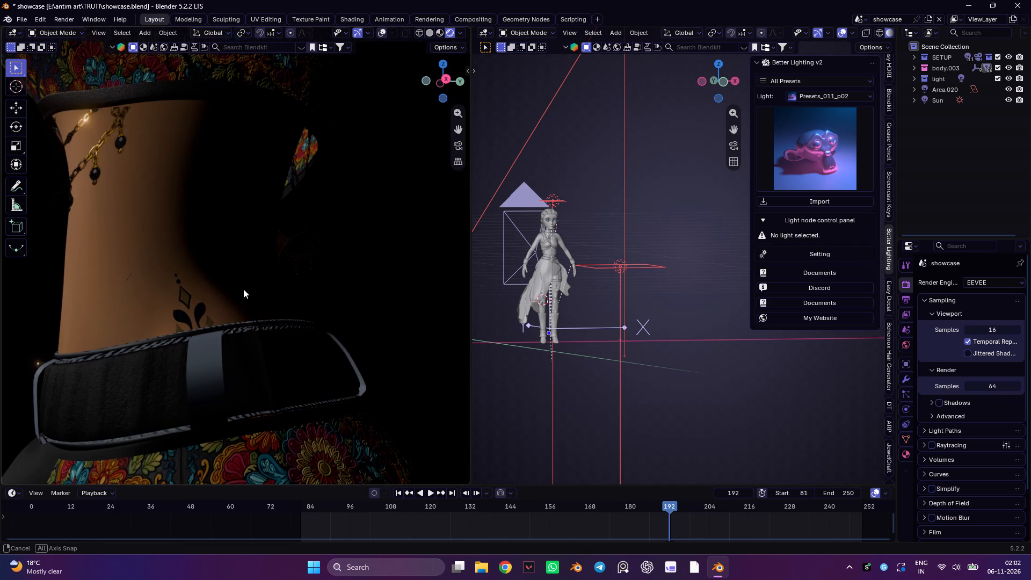
middle_click_drag(243, 289, 242, 288)
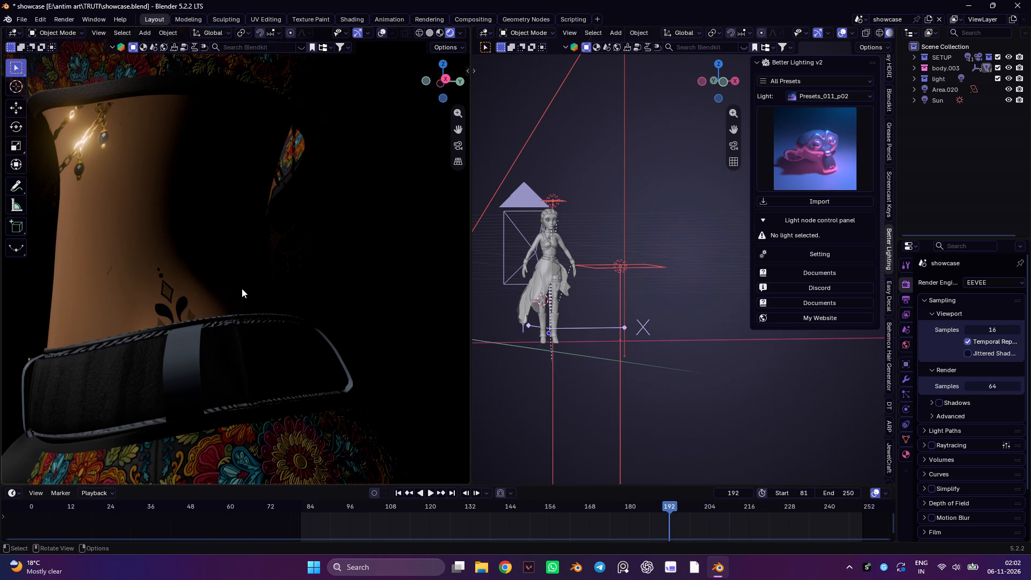
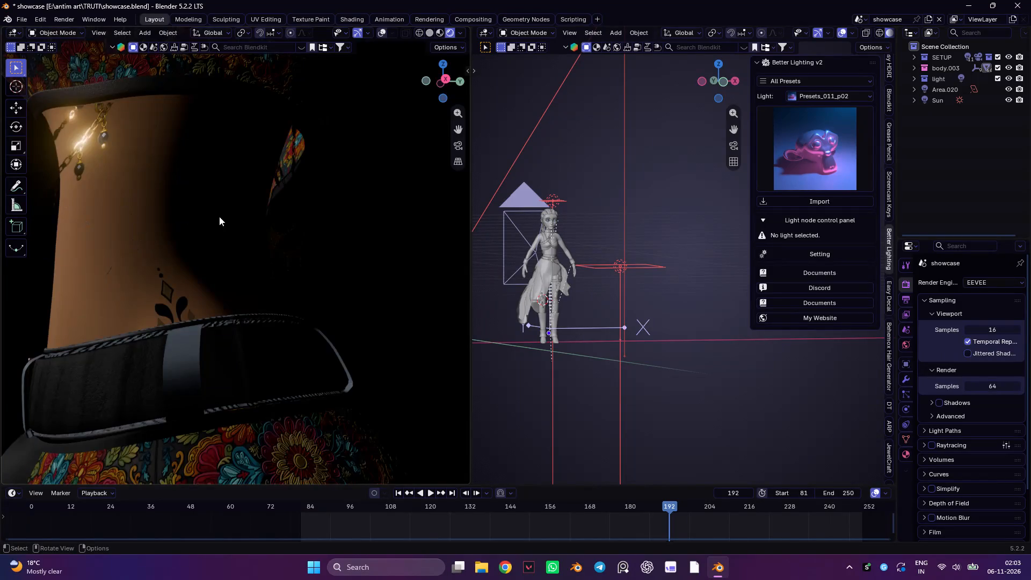
Examine the EEVEE-rendered skin and clothing around the character's waist and torso, orbiting between the side and the front.
scroll(262, 242, "down", 3)
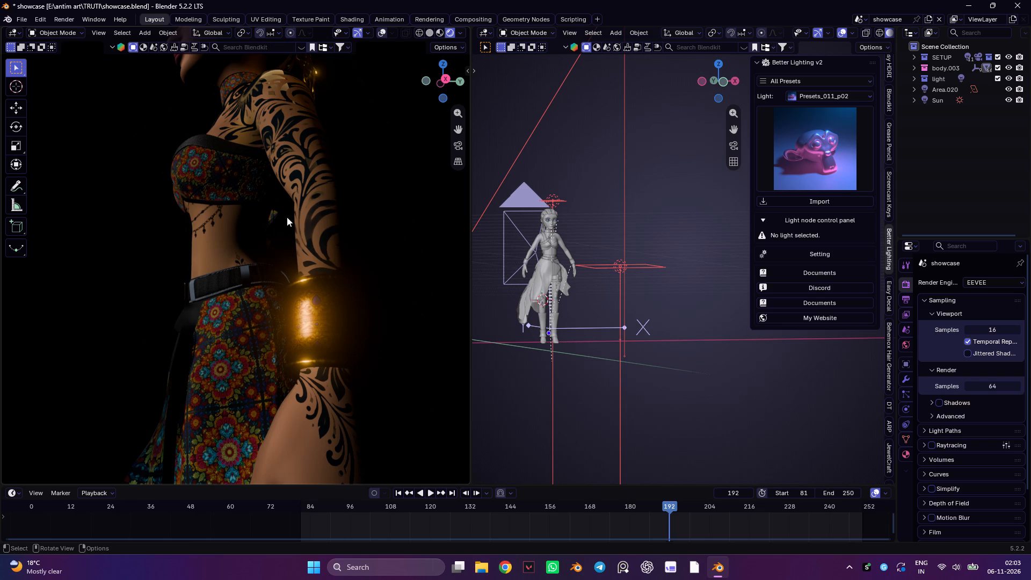
middle_click_drag(271, 277, 286, 278)
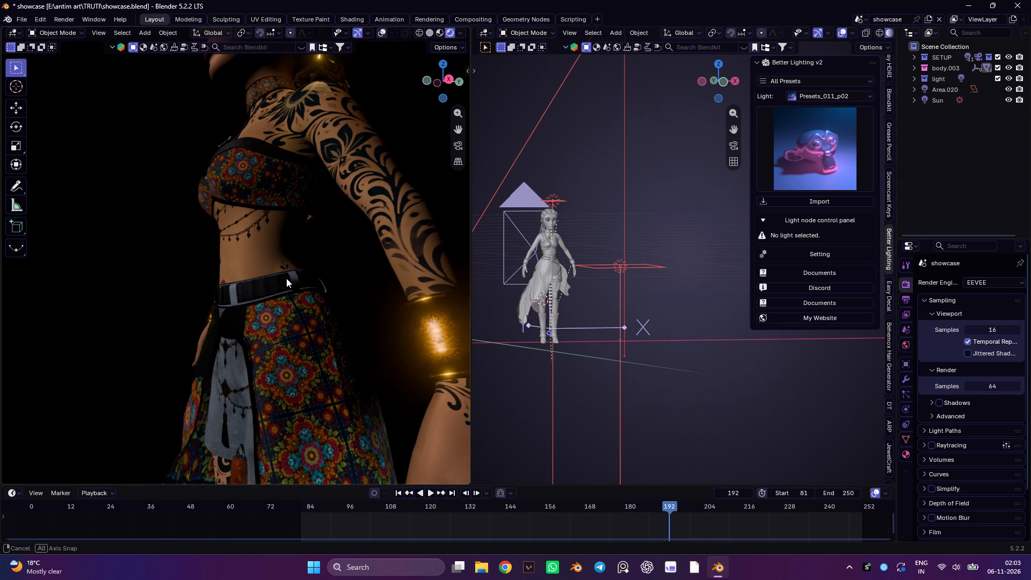
scroll(285, 257, "up", 2)
middle_click_drag(280, 259, 265, 261)
scroll(191, 281, "up", 1)
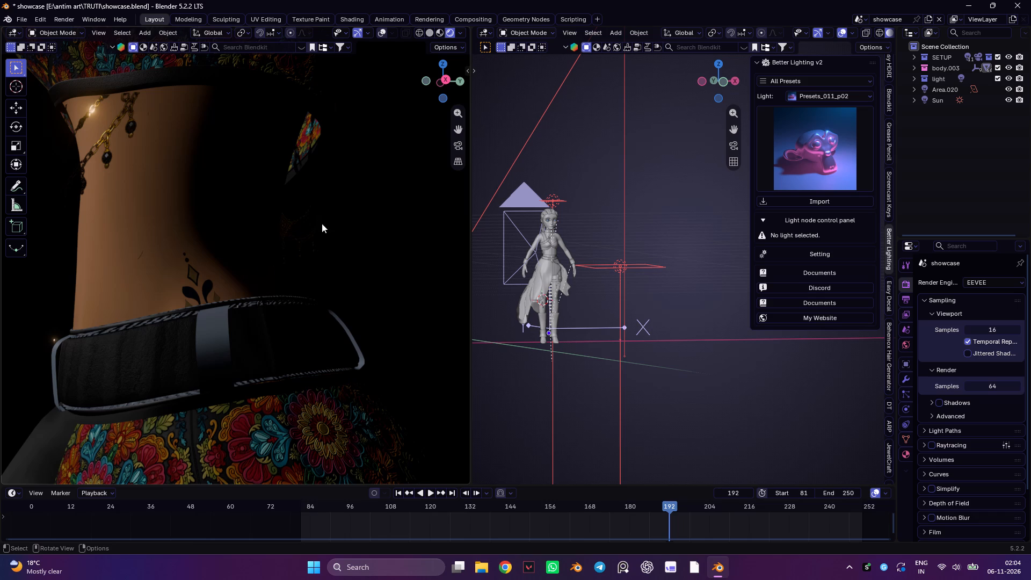
scroll(342, 194, "down", 1)
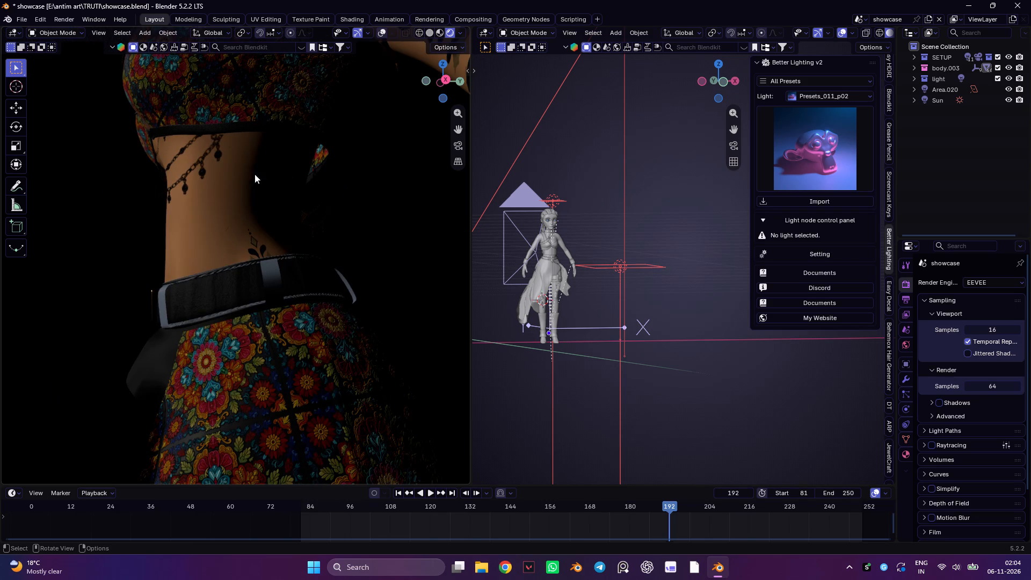
middle_click_drag(222, 176, 265, 181)
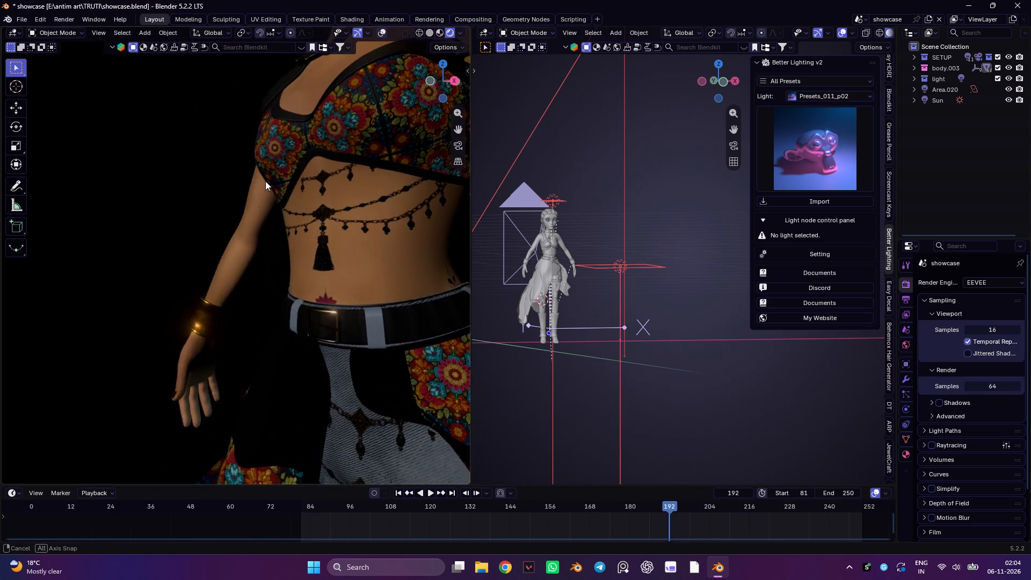
middle_click_drag(265, 181, 200, 168)
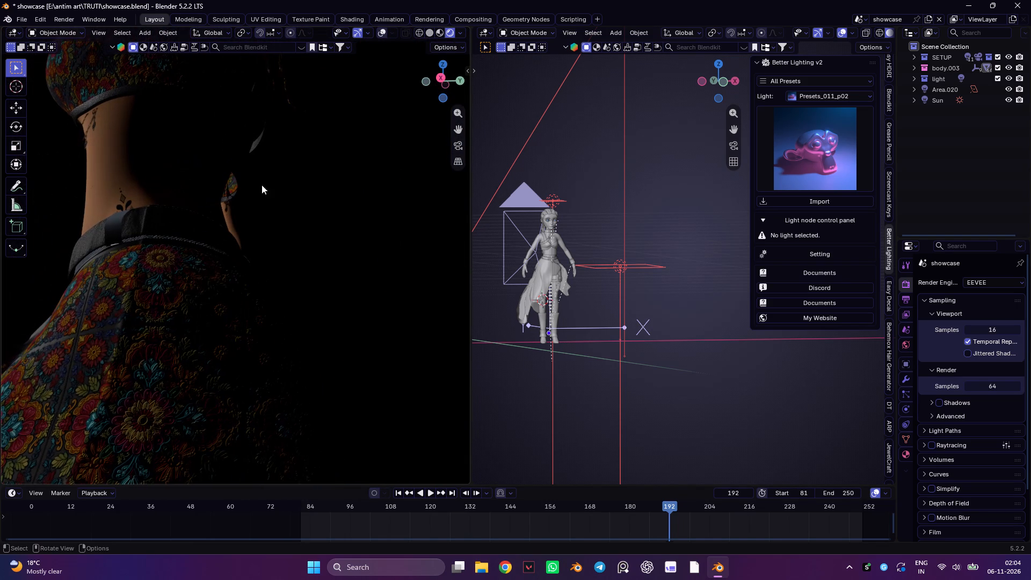
scroll(576, 250, "down", 1)
Examine the light setup around the character from the side, and the EEVEE-rendered figure and face from the front.
middle_click_drag(572, 233, 828, 229)
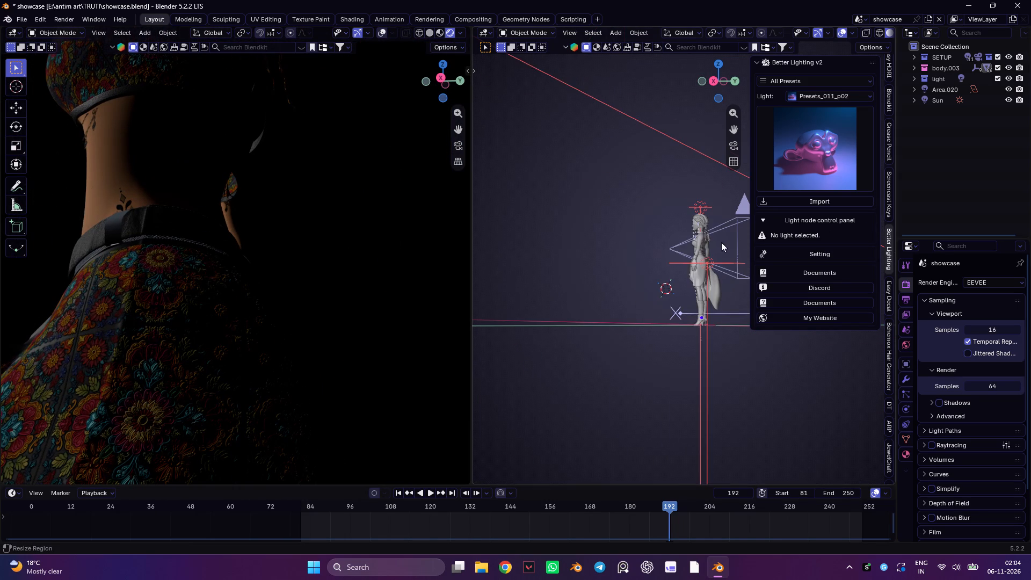
scroll(720, 243, "up", 17)
scroll(696, 251, "up", 4)
scroll(597, 280, "down", 4)
middle_click_drag(640, 287, 617, 269)
scroll(451, 285, "down", 4)
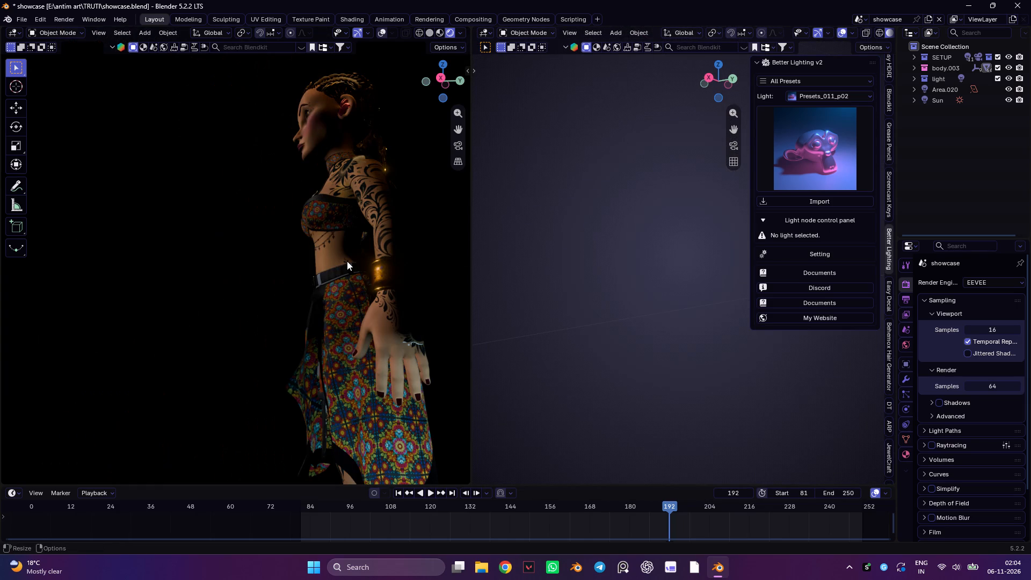
middle_click_drag(323, 245, 426, 253)
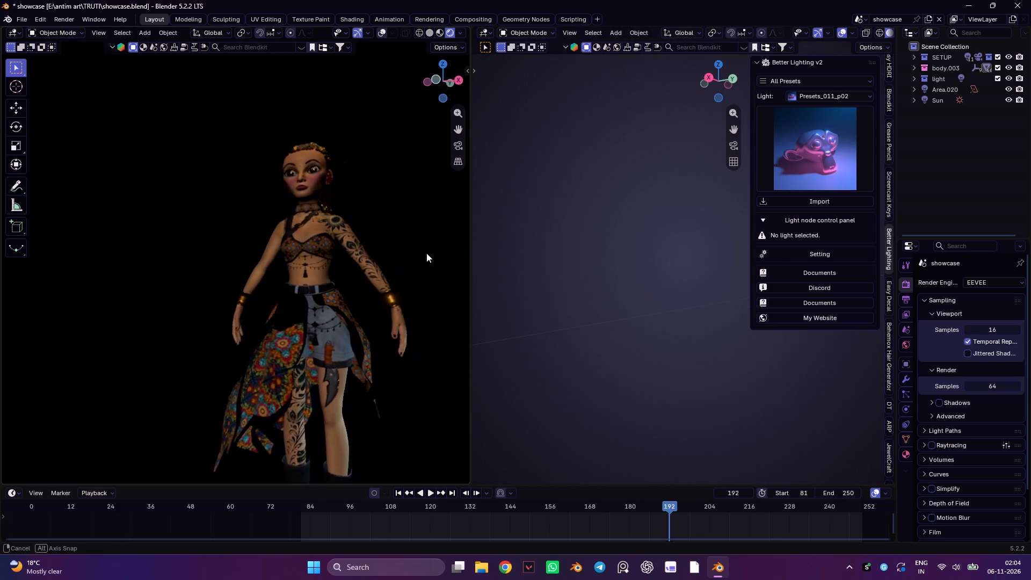
middle_click_drag(426, 253, 440, 269)
scroll(296, 144, "up", 13)
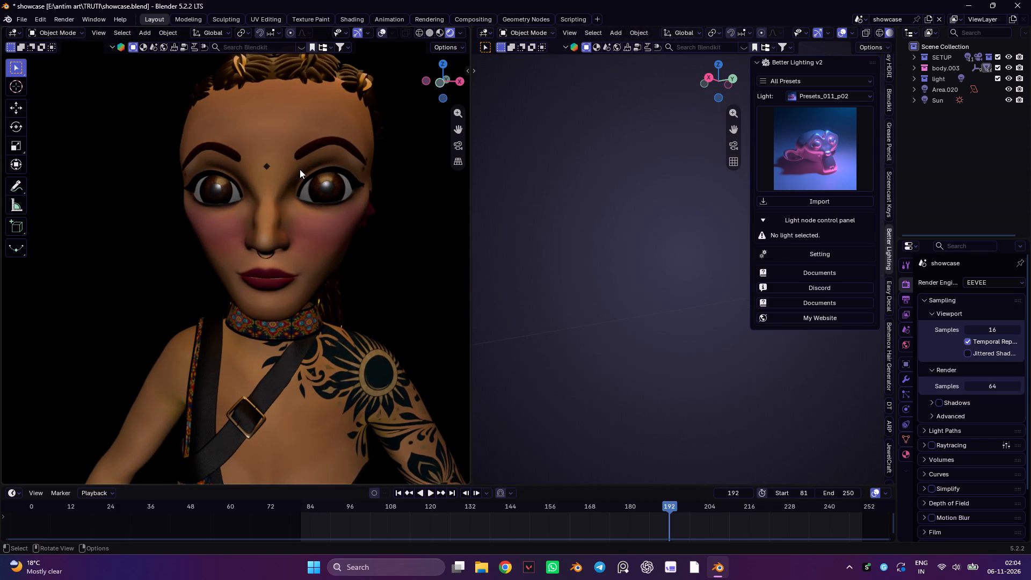
scroll(300, 169, "up", 9)
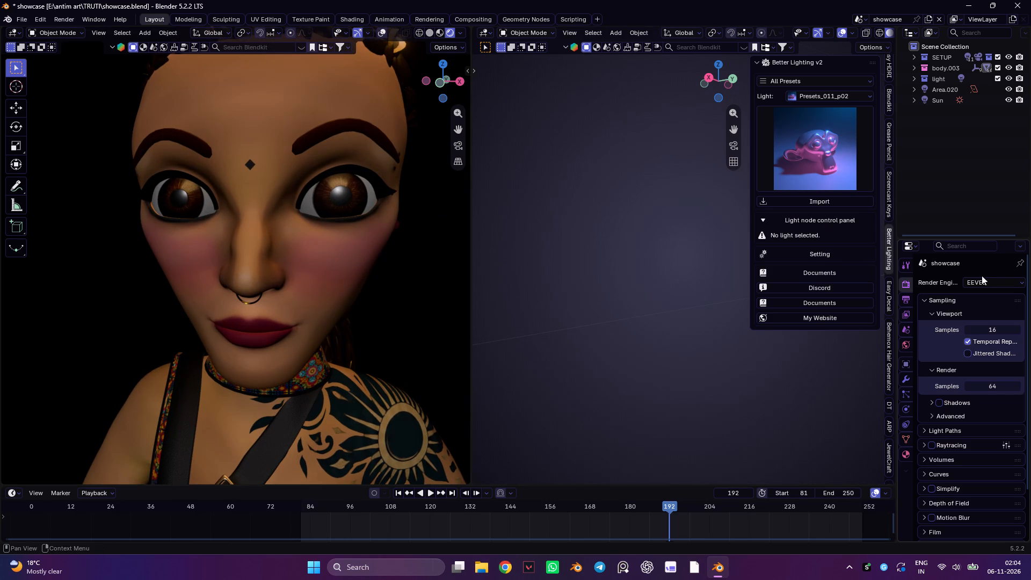
Change the render engine to Cycles and check the character's skin shading on the face, whole figure and upper body.
left_click(985, 286)
left_click(986, 320)
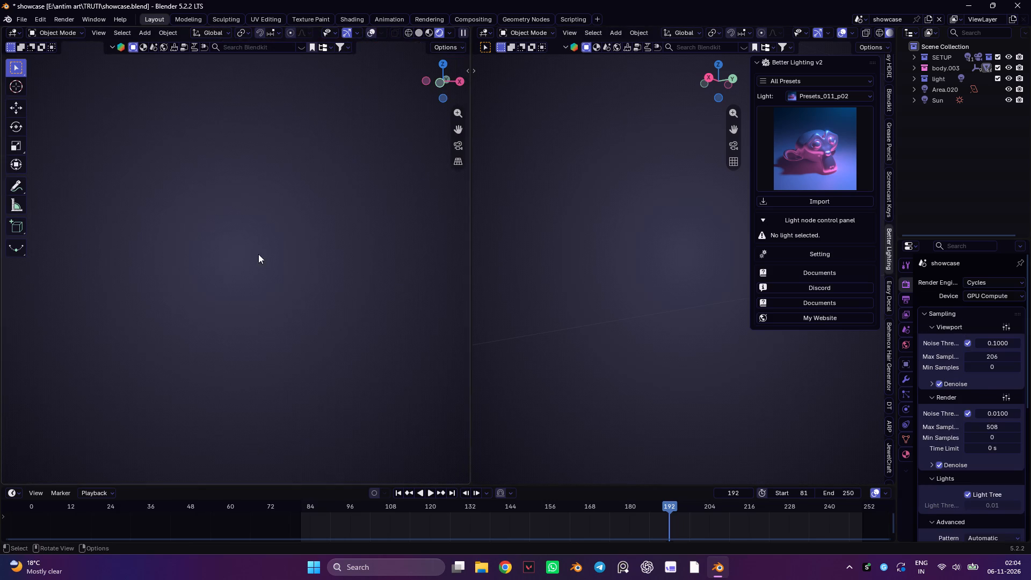
scroll(219, 233, "down", 14)
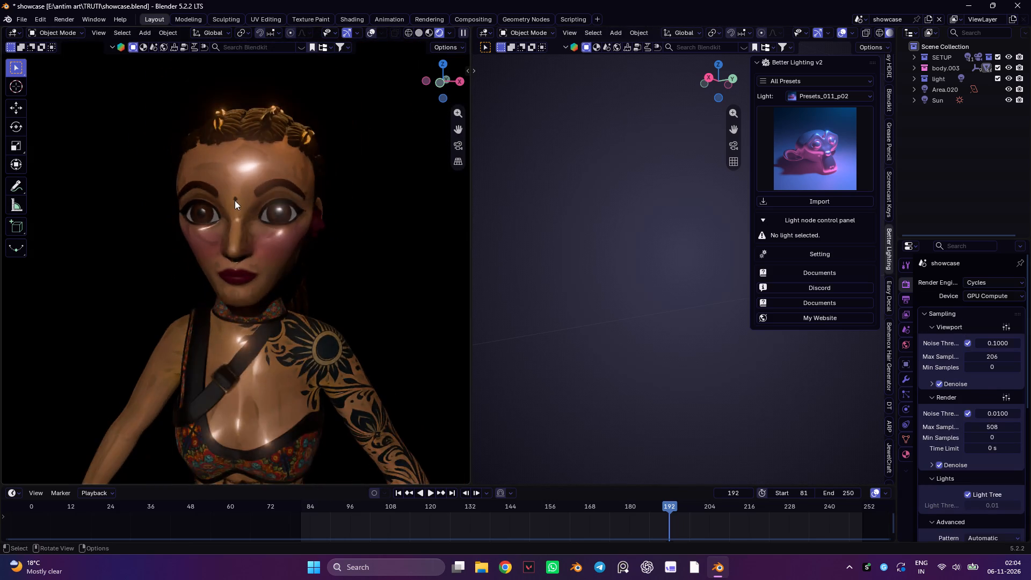
scroll(235, 200, "down", 11)
middle_click_drag(249, 185, 256, 184)
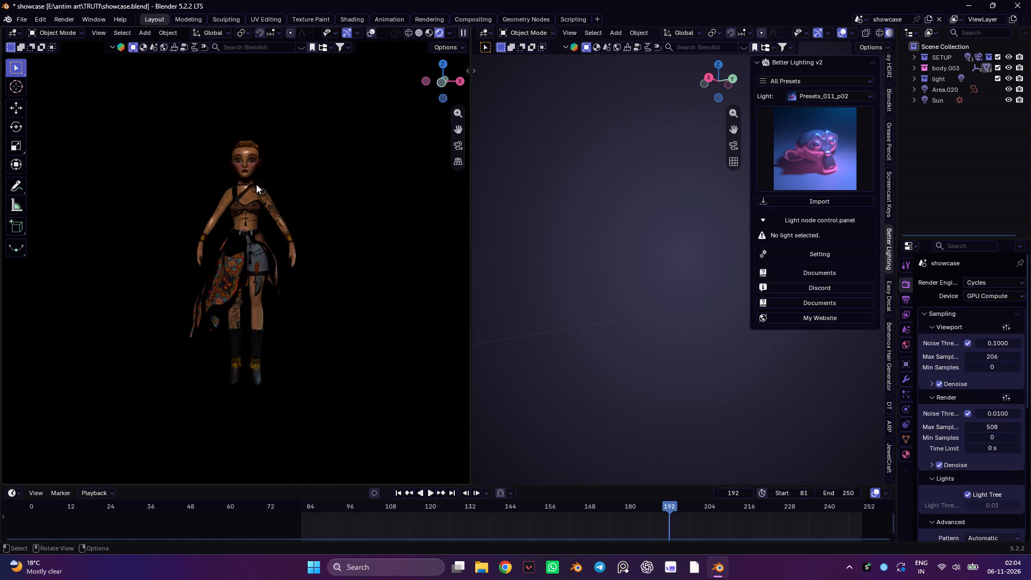
scroll(248, 162, "up", 9)
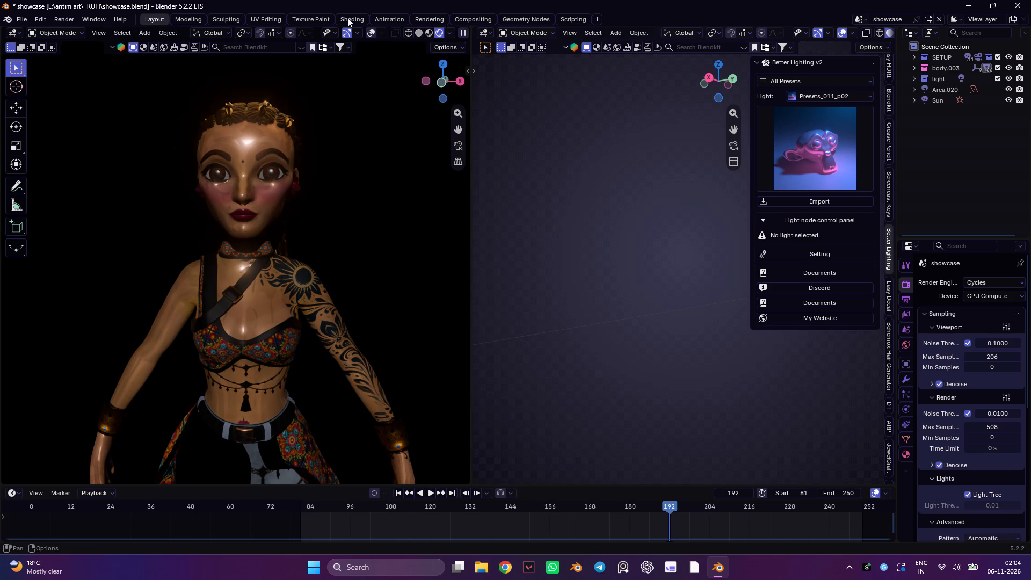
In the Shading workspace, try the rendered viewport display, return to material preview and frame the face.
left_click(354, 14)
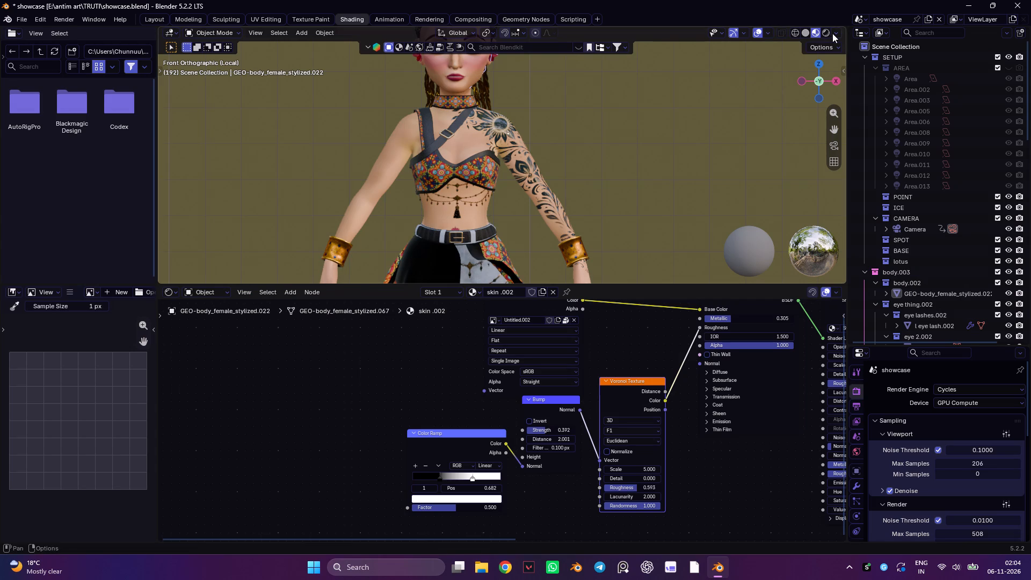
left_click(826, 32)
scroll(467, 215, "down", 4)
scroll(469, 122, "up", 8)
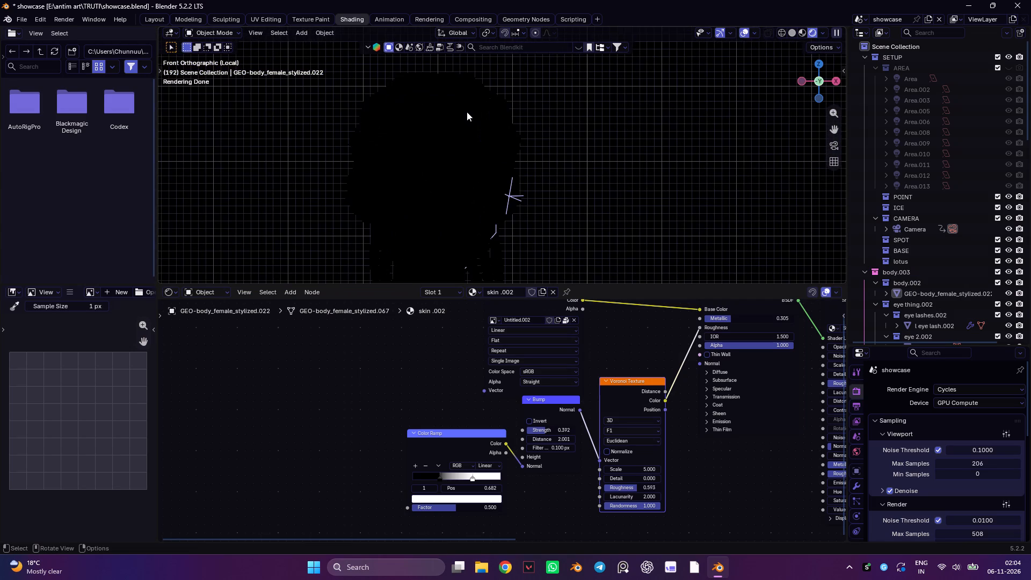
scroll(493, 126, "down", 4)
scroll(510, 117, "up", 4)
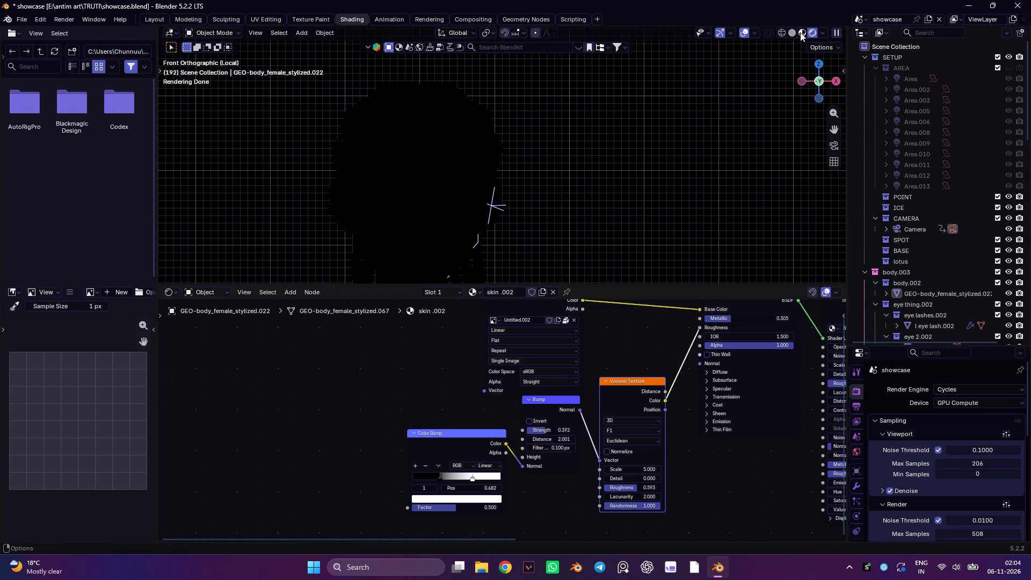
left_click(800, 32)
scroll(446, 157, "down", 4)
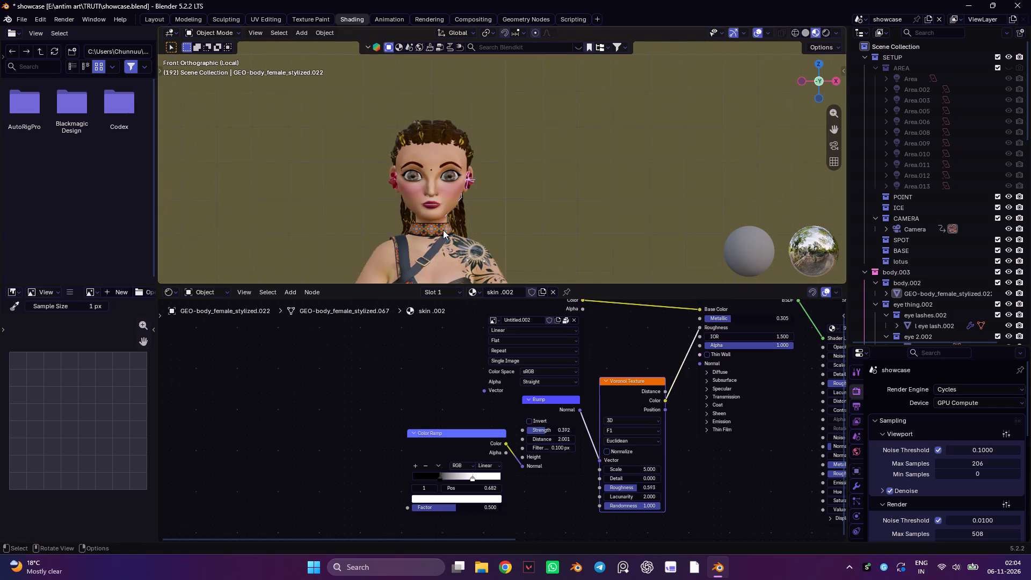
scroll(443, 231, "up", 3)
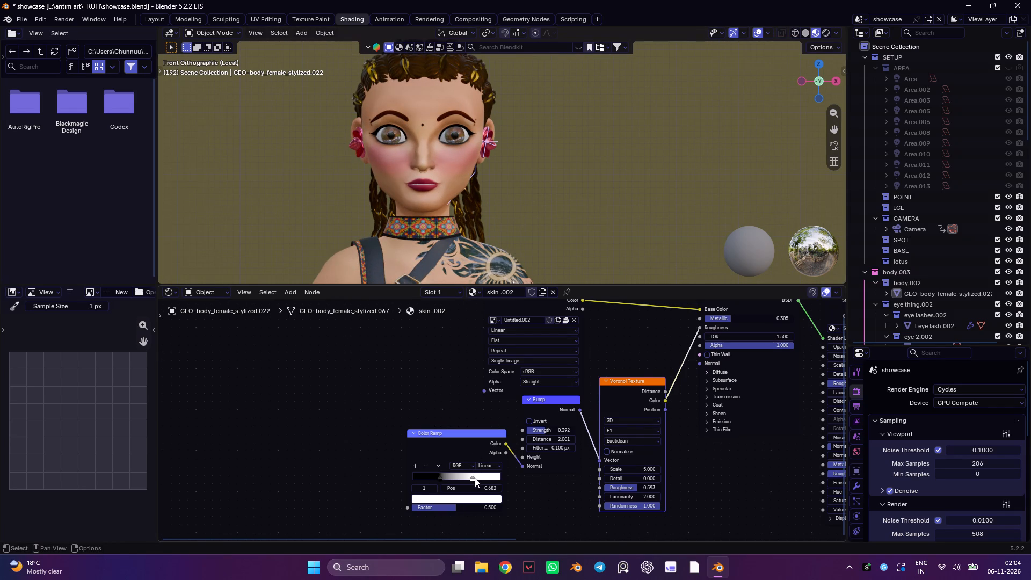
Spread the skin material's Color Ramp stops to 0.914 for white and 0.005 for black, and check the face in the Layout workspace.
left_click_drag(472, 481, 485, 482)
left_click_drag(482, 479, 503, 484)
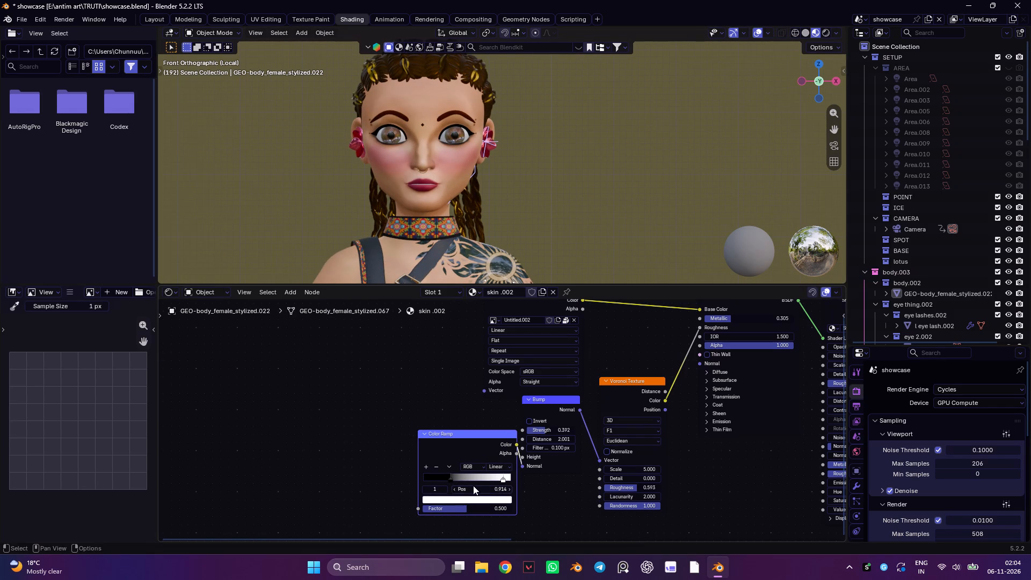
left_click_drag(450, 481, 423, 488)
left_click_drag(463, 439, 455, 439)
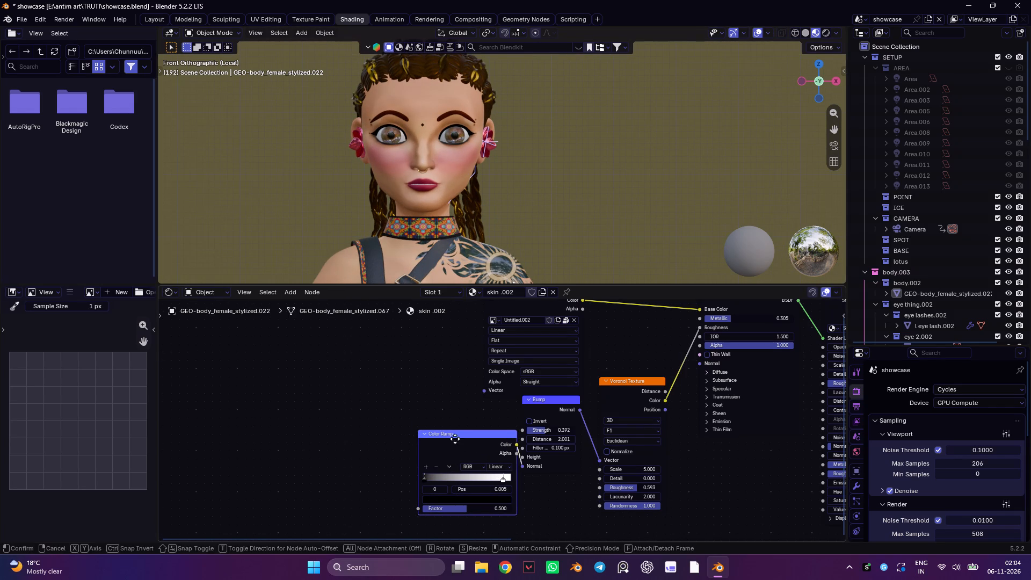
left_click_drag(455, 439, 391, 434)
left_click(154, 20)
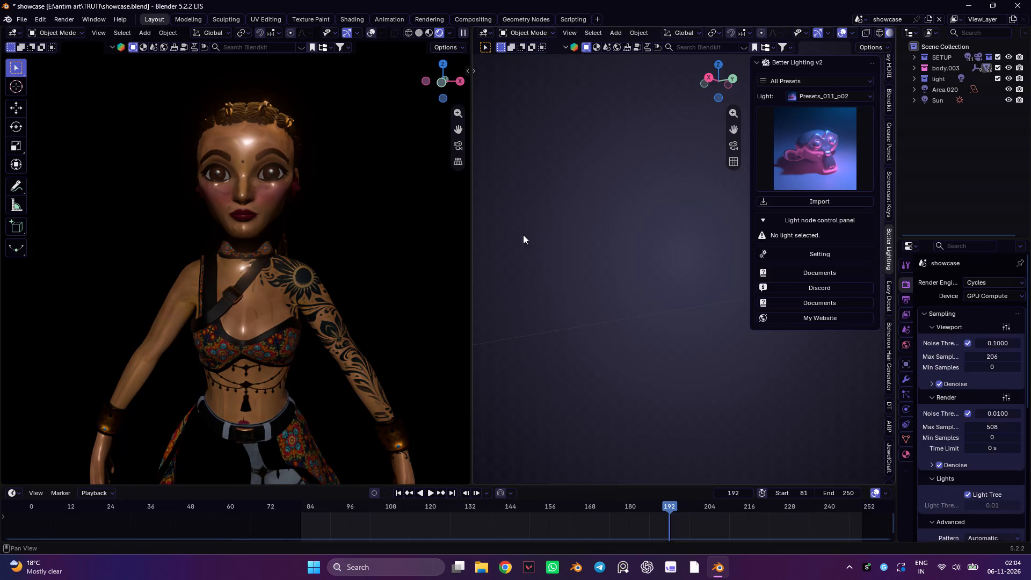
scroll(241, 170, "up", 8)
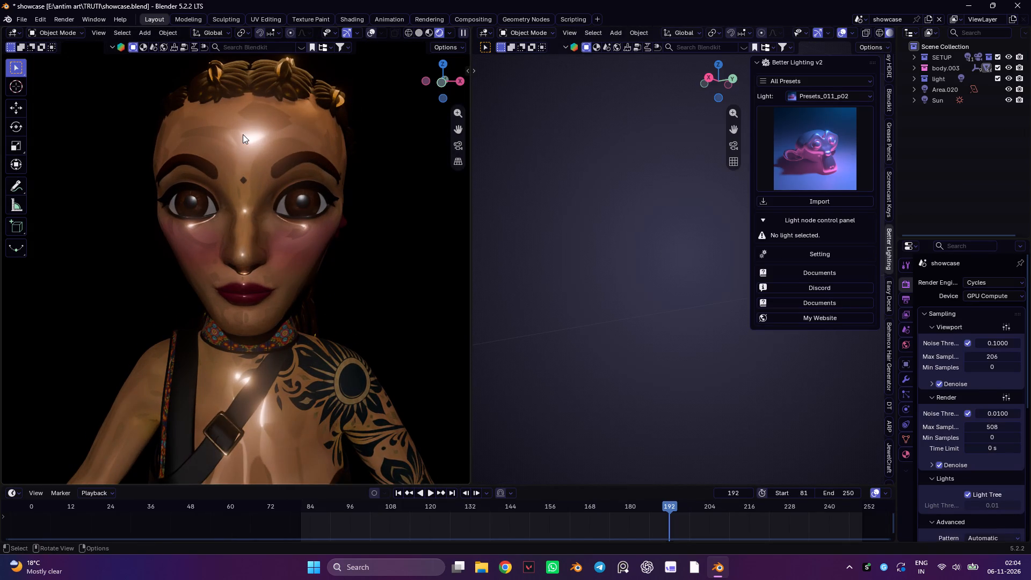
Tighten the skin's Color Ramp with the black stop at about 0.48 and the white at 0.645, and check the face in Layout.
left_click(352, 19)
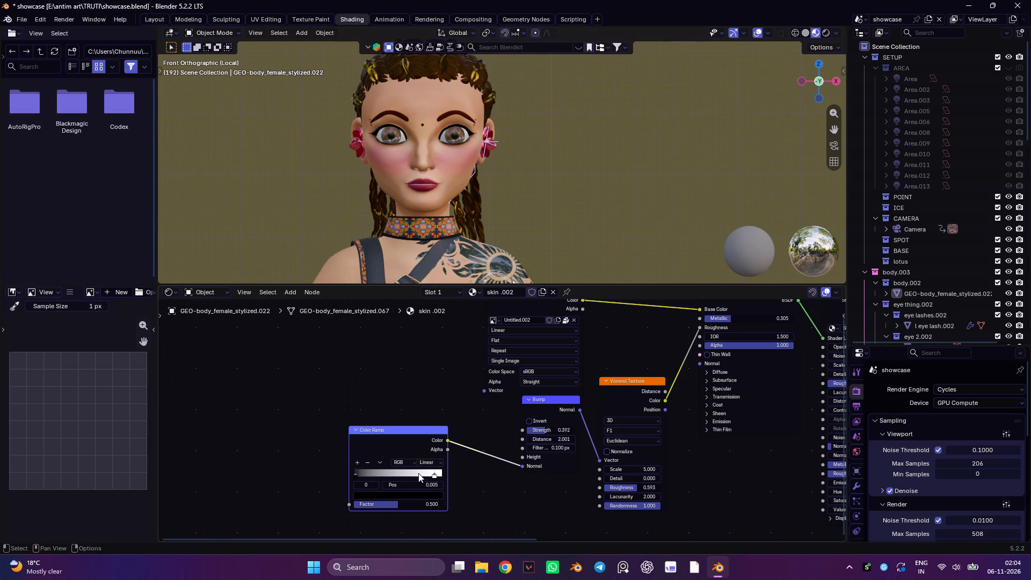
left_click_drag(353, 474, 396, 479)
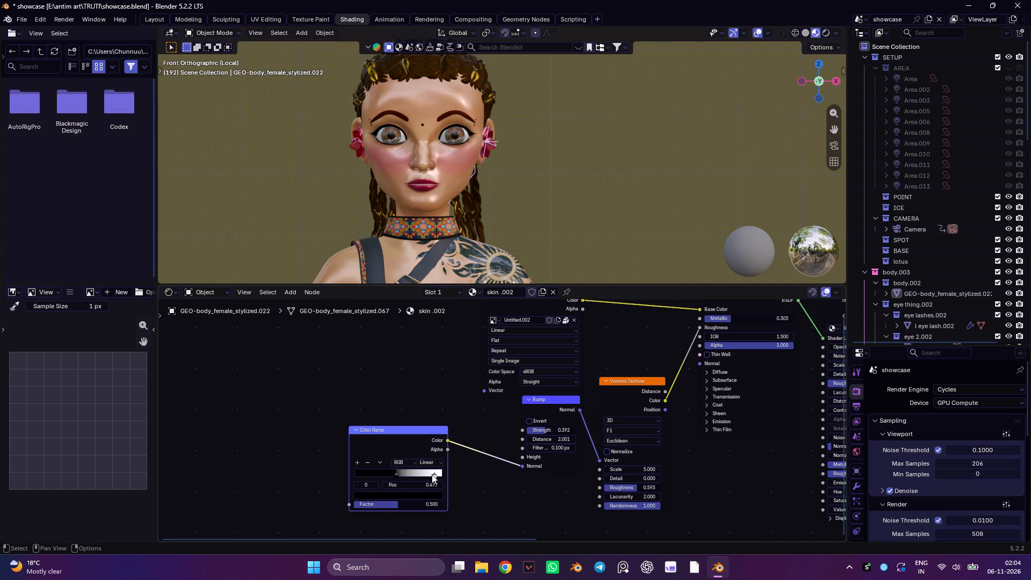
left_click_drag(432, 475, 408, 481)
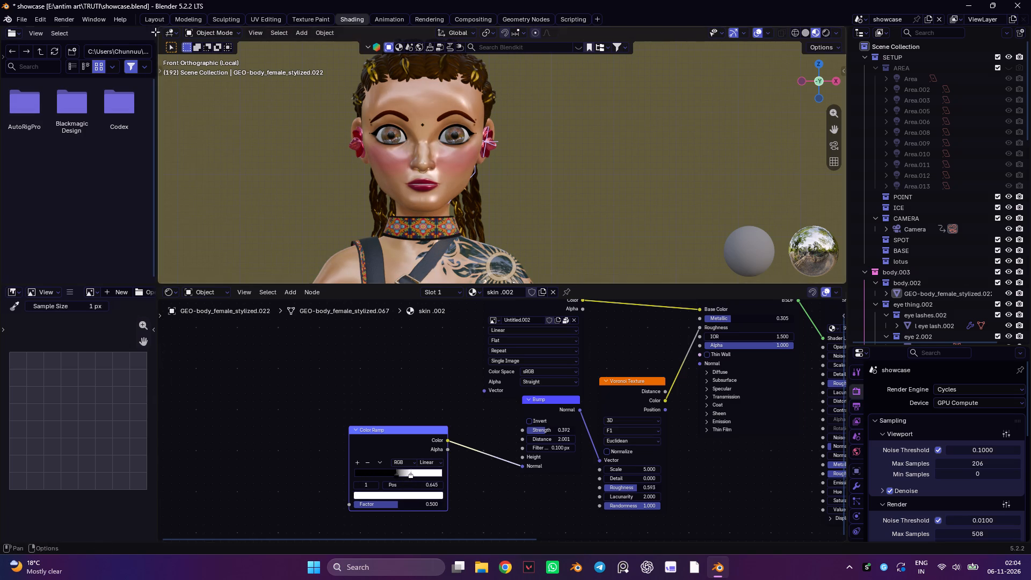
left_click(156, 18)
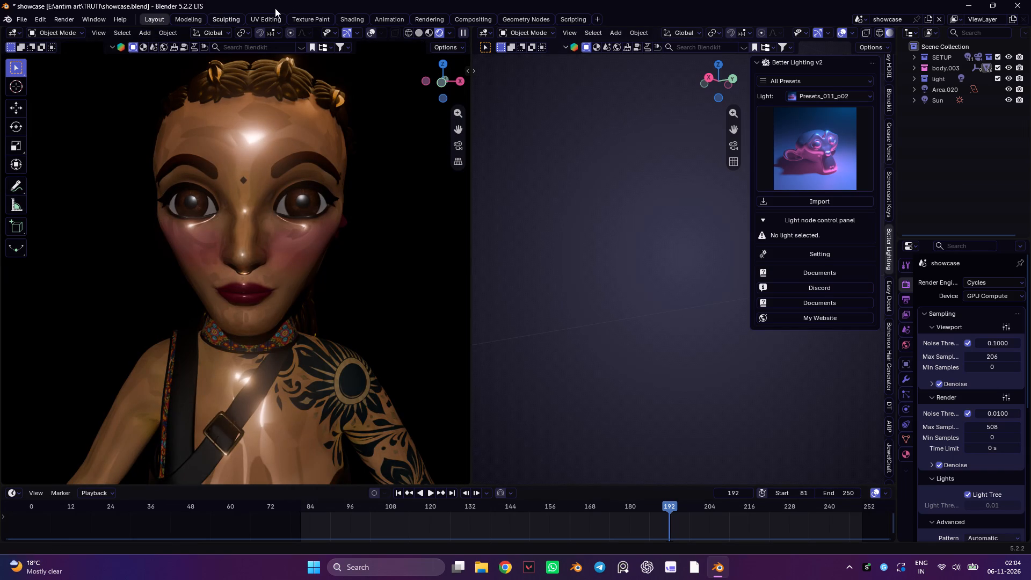
Delete the Color Ramp, Bump and Voronoi Texture nodes from the skin .002 material and check the rendered character in the Layout workspace.
left_click(348, 18)
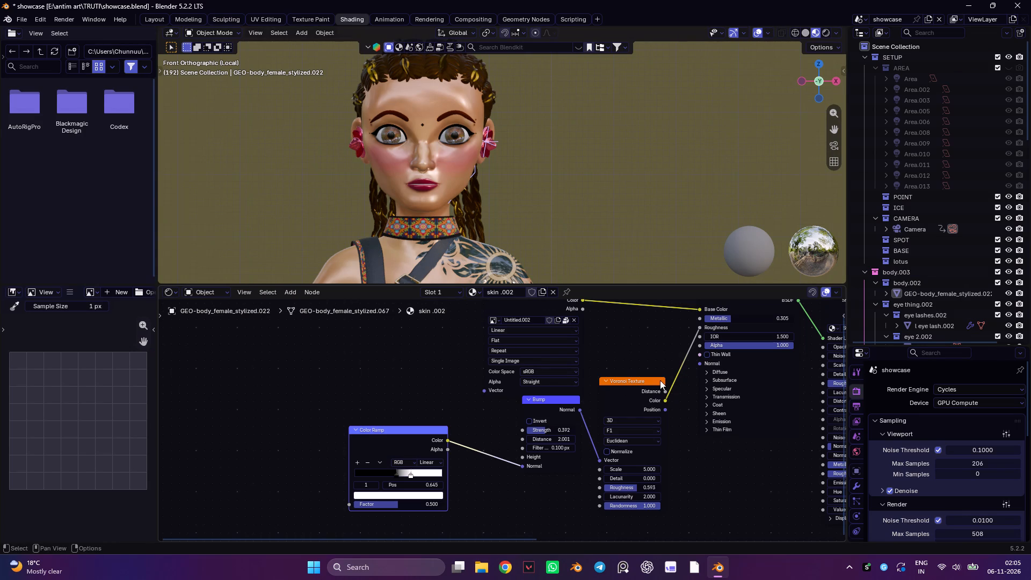
left_click_drag(376, 414, 643, 536)
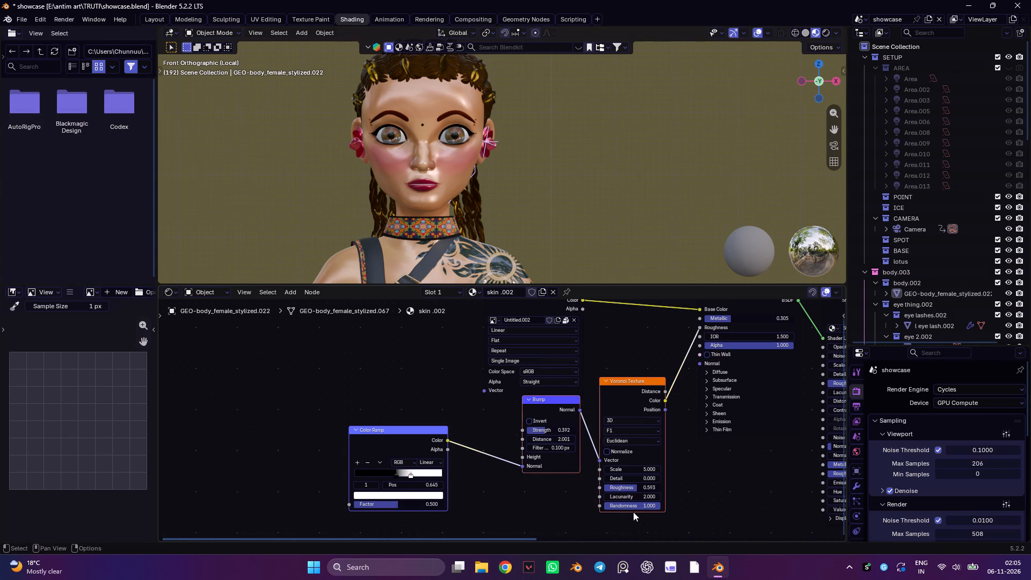
key("Delete")
scroll(508, 506, "down", 5)
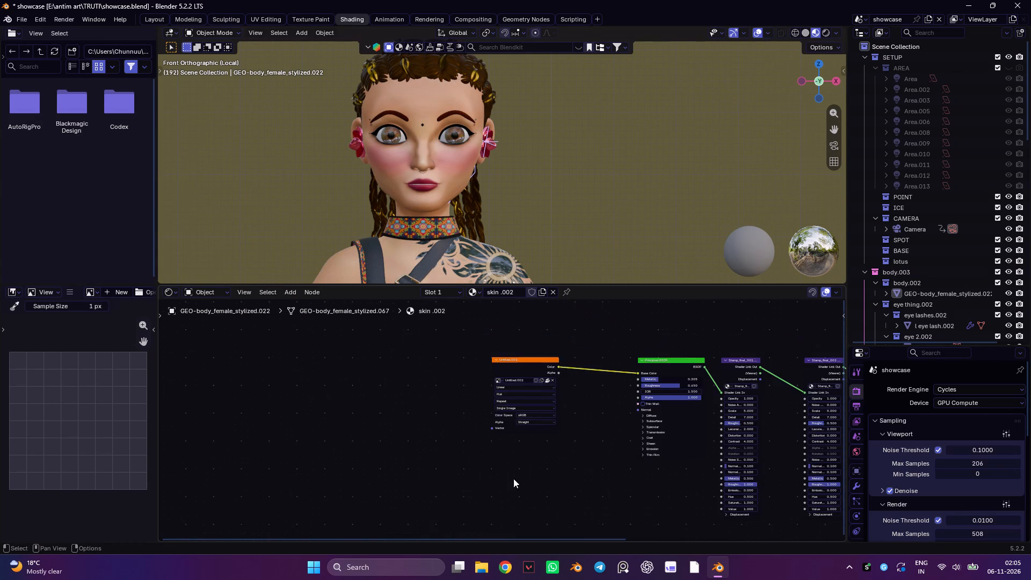
scroll(618, 368, "up", 4)
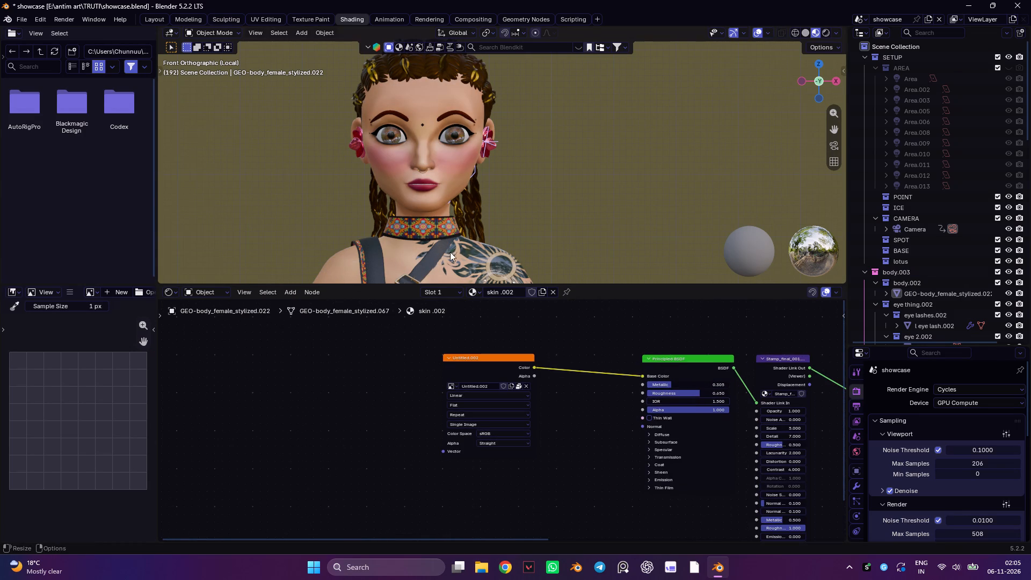
left_click(156, 18)
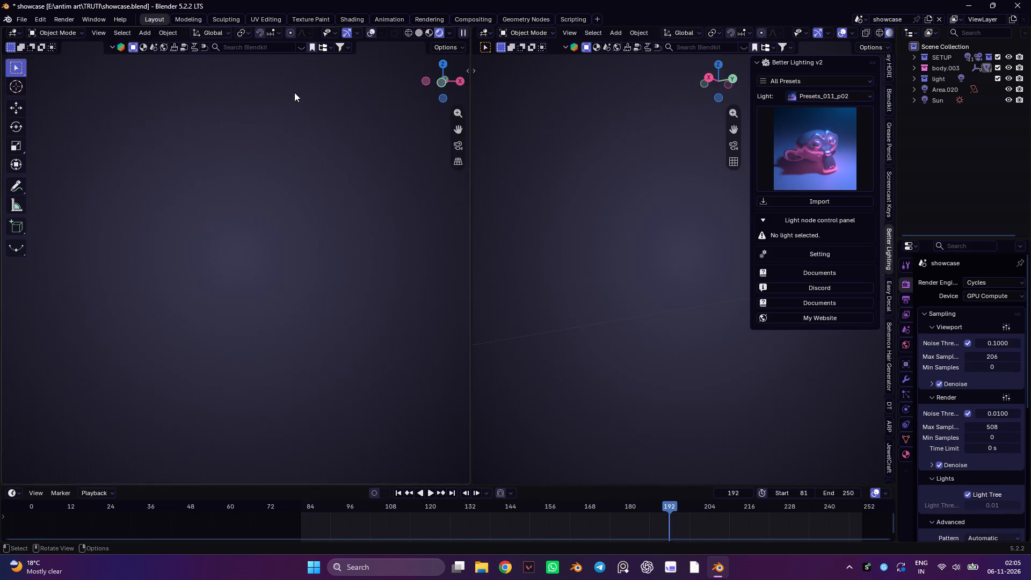
scroll(285, 110, "down", 12)
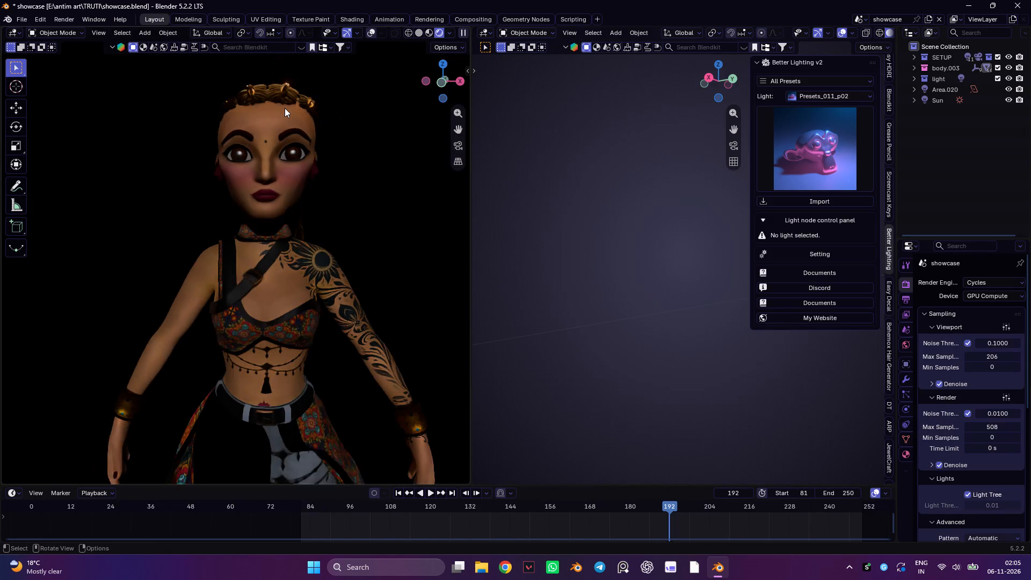
scroll(244, 181, "down", 4)
middle_click_drag(273, 225, 264, 218)
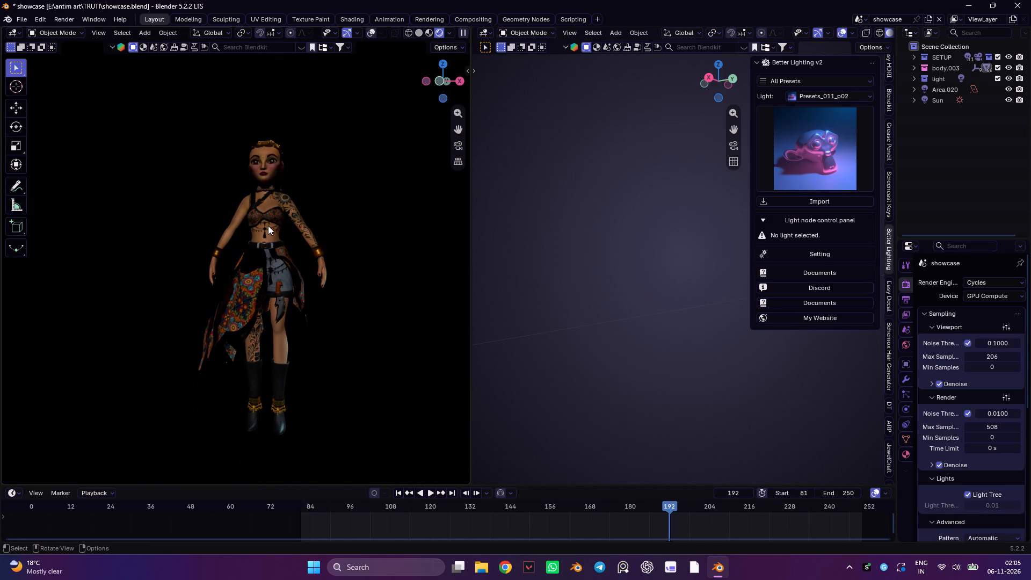
Compare a close-up of the character's face in EEVEE against Cycles, returning the render engine to Cycles.
left_click(980, 282)
left_click(983, 299)
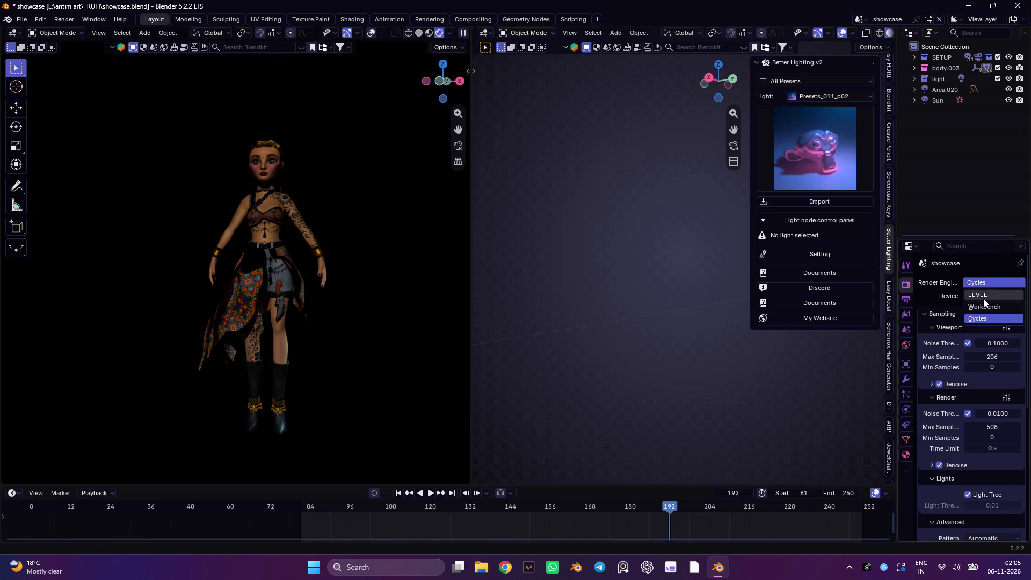
scroll(246, 157, "up", 12)
middle_click_drag(283, 153, 294, 155)
scroll(273, 150, "up", 5)
scroll(217, 105, "up", 5)
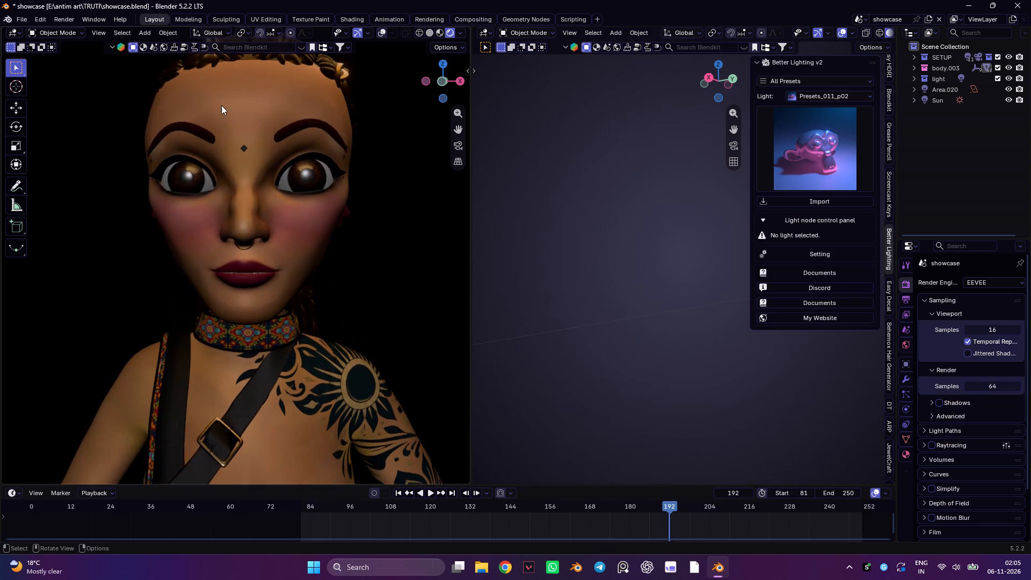
left_click(989, 282)
left_click(976, 319)
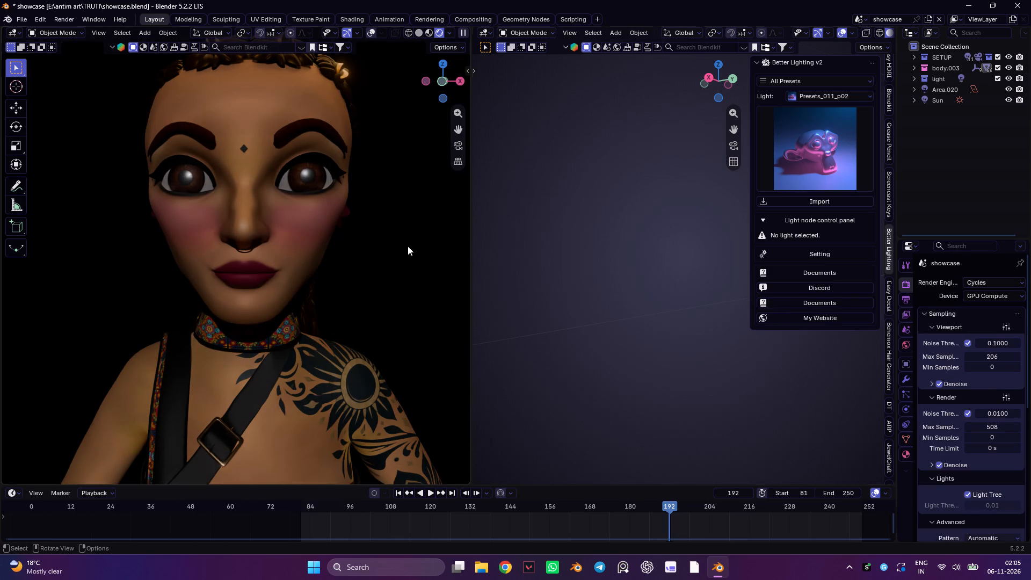
Compare the face and shoulders from an angled view in EEVEE and Cycles, ending on Cycles.
scroll(278, 178, "down", 8)
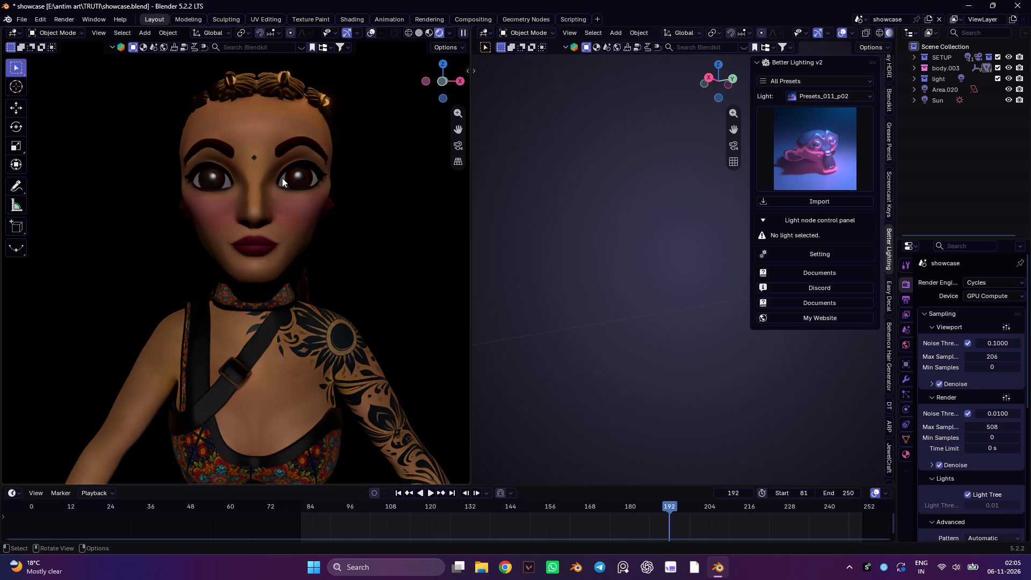
middle_click_drag(282, 178, 254, 177)
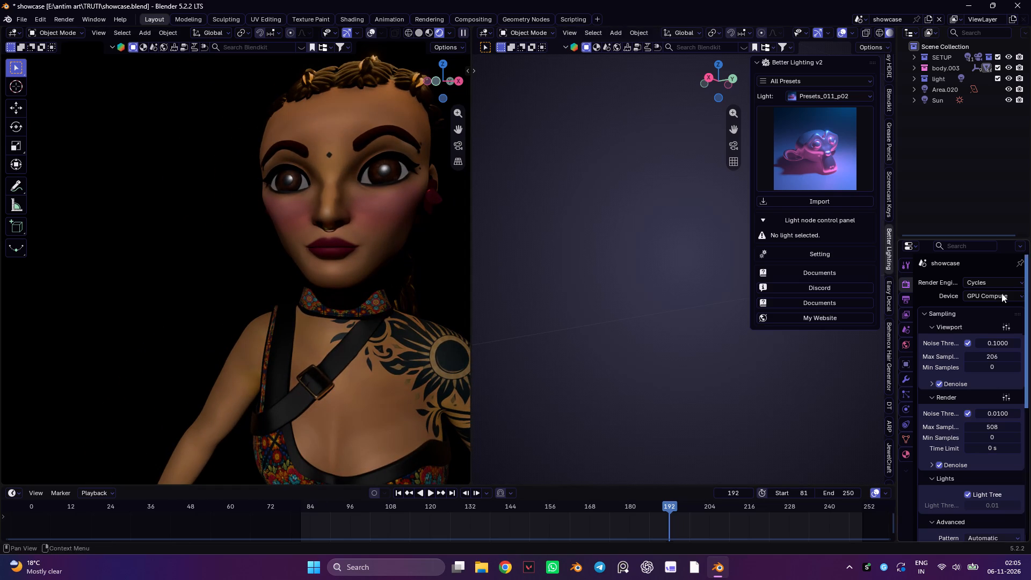
left_click(986, 282)
left_click(986, 296)
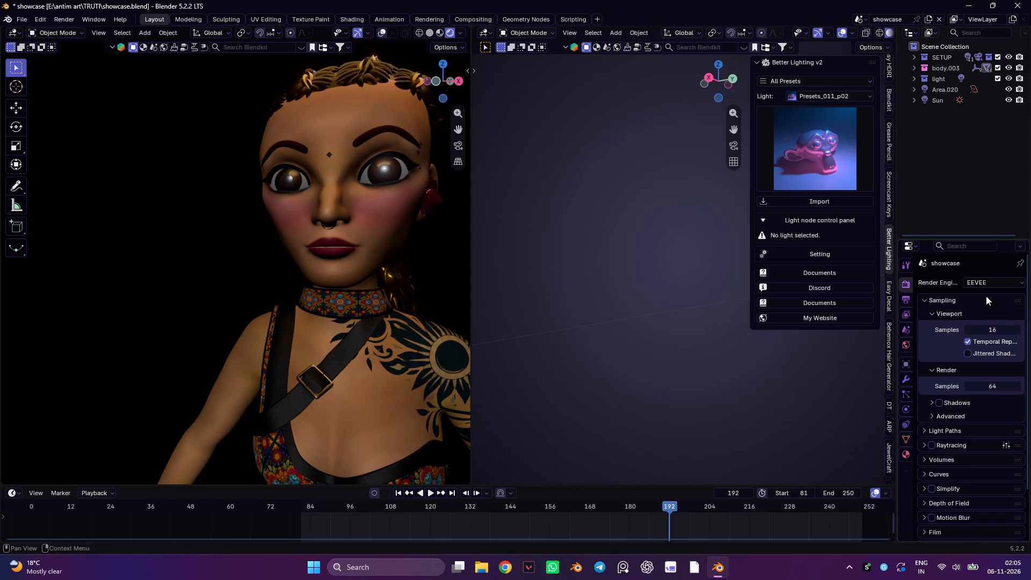
left_click(990, 283)
left_click(990, 317)
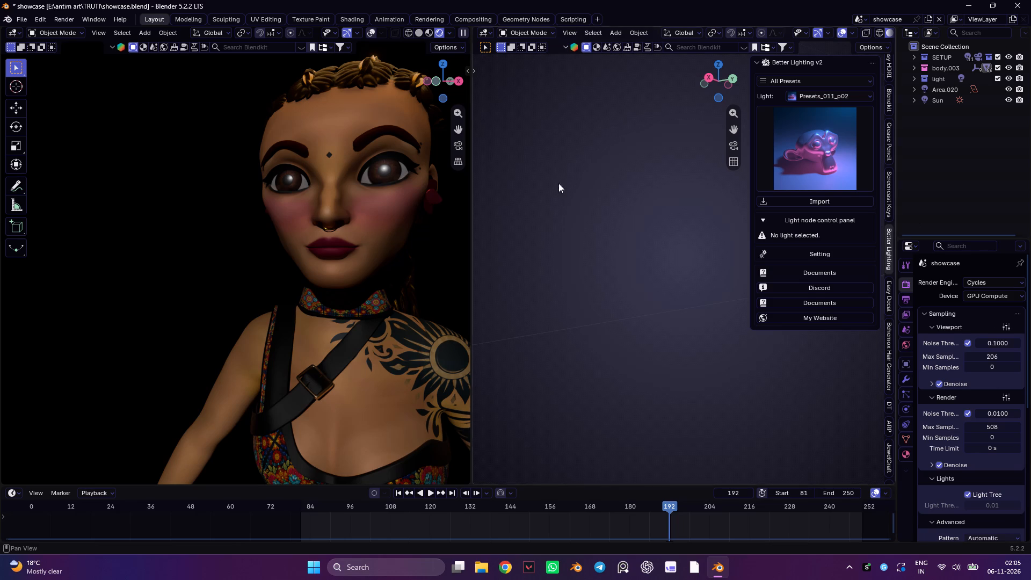
Examine the whole character in the Cycles render, focusing on the torso, waist tattoos and belt.
scroll(211, 206, "down", 4)
scroll(268, 205, "down", 7)
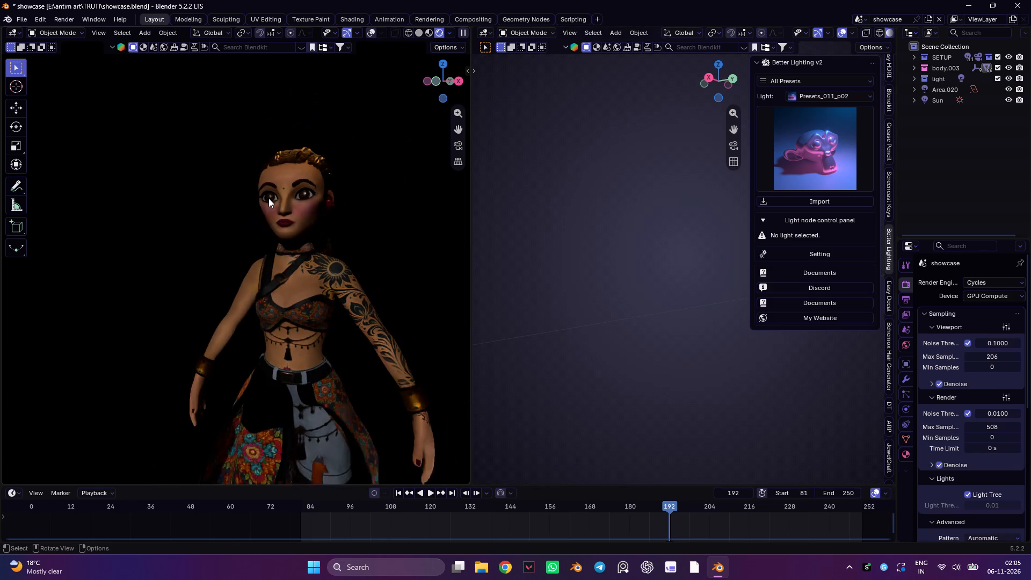
scroll(268, 198, "down", 5)
middle_click_drag(301, 283, 367, 271)
scroll(218, 259, "up", 2)
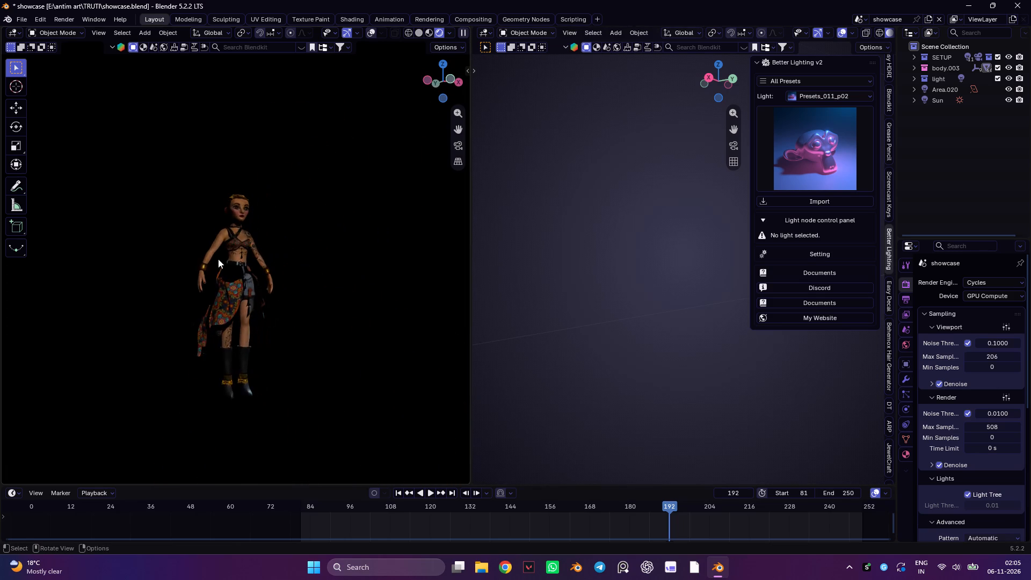
scroll(218, 259, "up", 15)
scroll(270, 269, "up", 9)
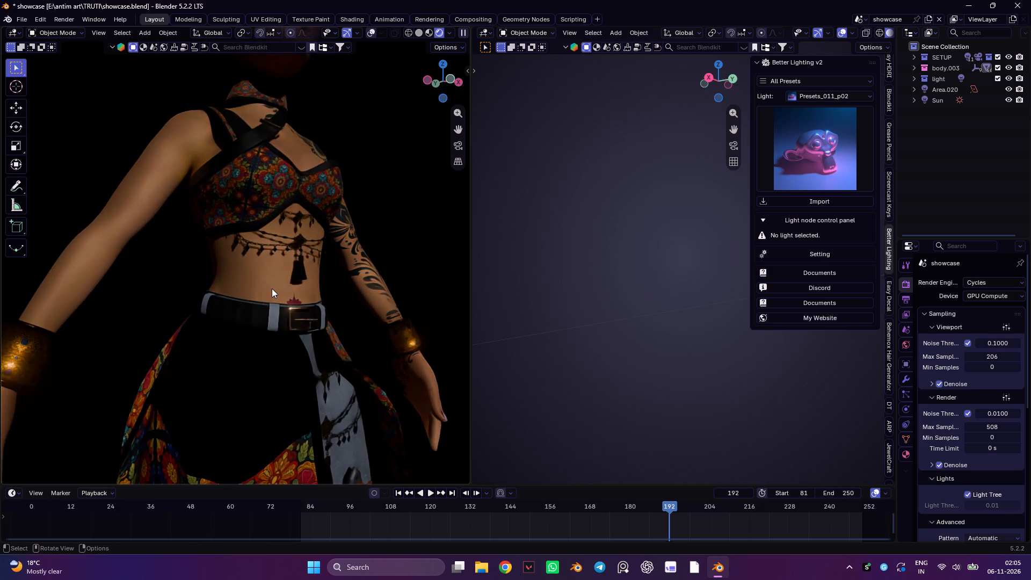
scroll(322, 323, "up", 5)
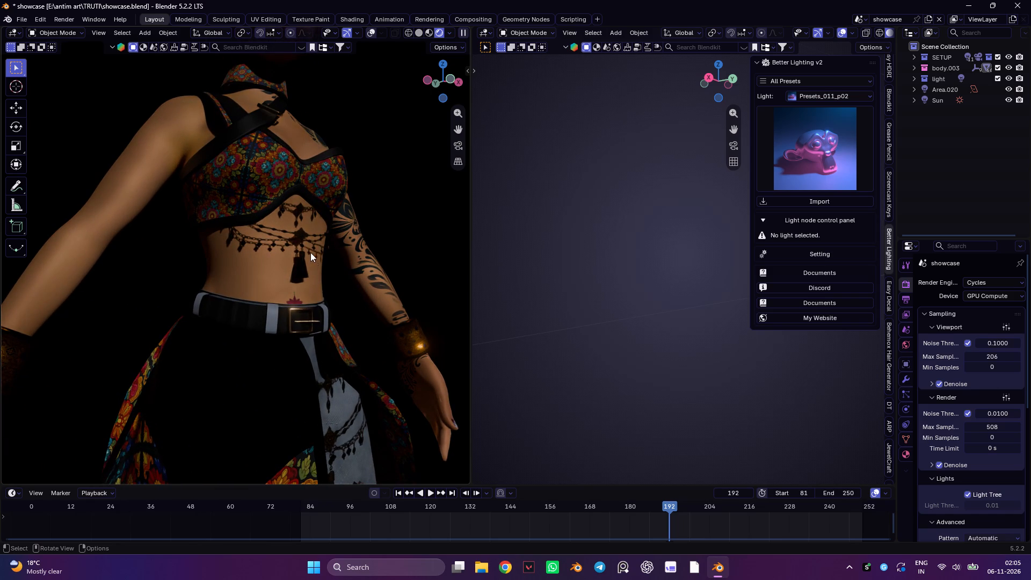
left_click(300, 232)
scroll(260, 250, "up", 7)
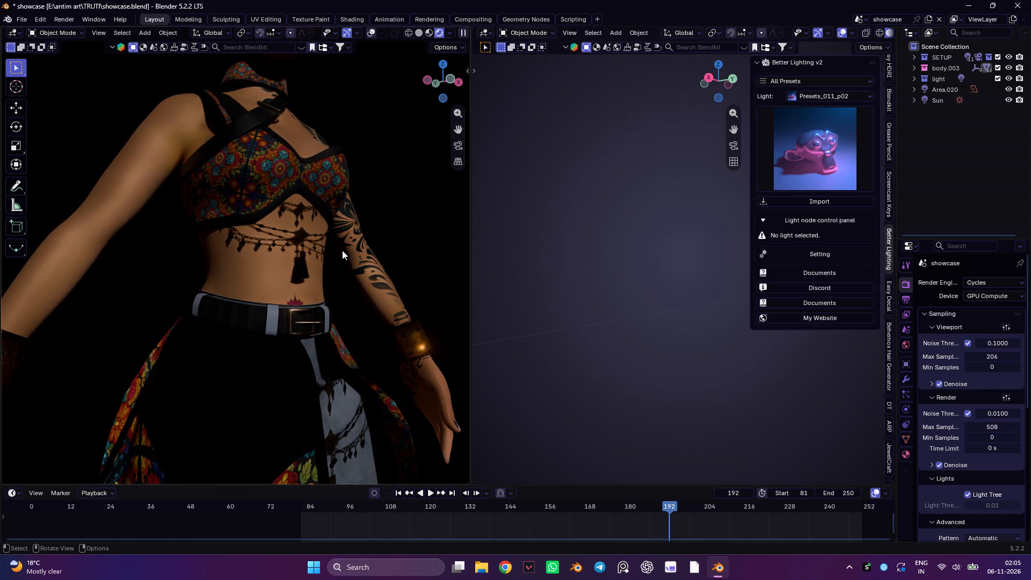
scroll(311, 240, "up", 8)
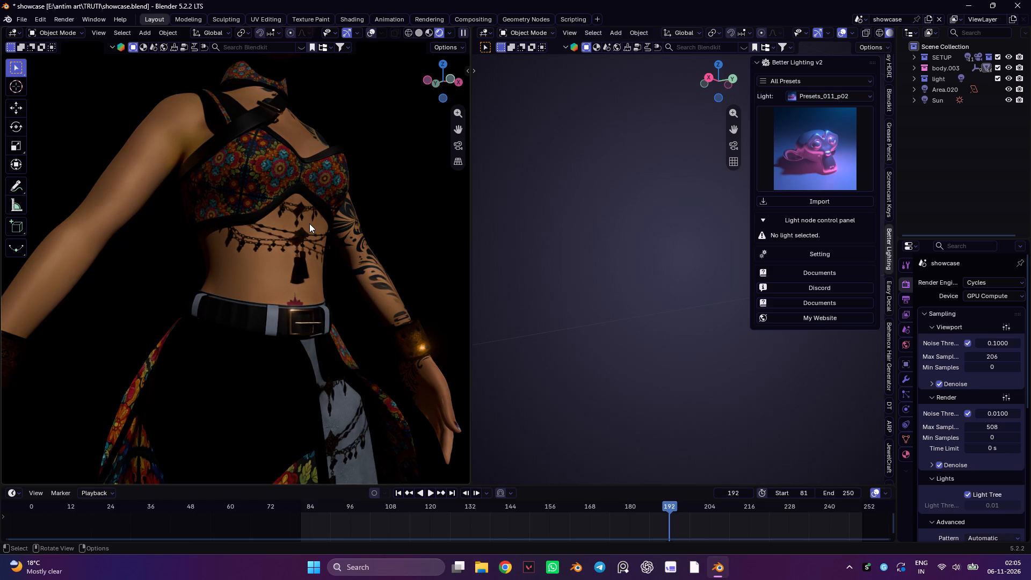
scroll(304, 309, "up", 4)
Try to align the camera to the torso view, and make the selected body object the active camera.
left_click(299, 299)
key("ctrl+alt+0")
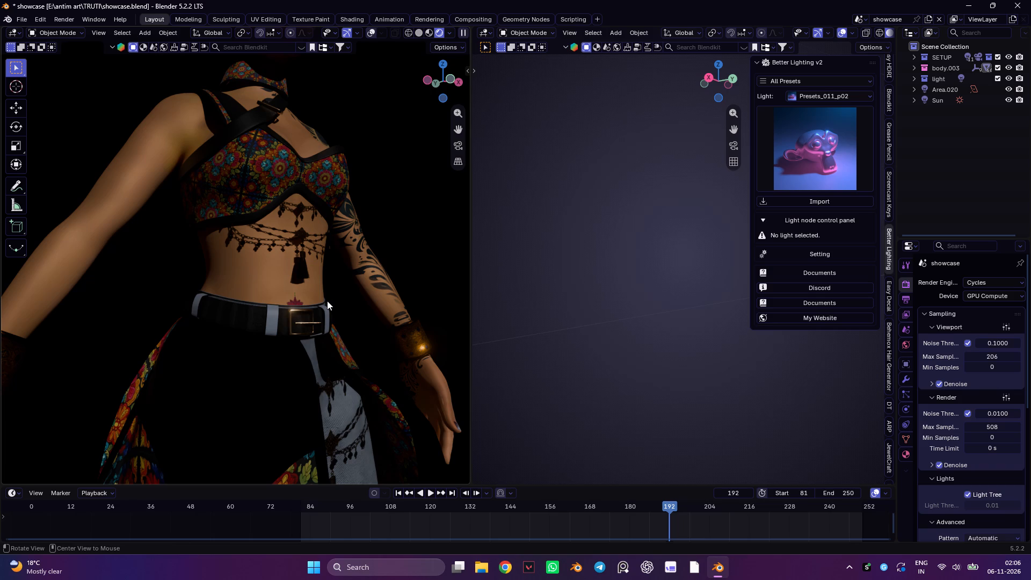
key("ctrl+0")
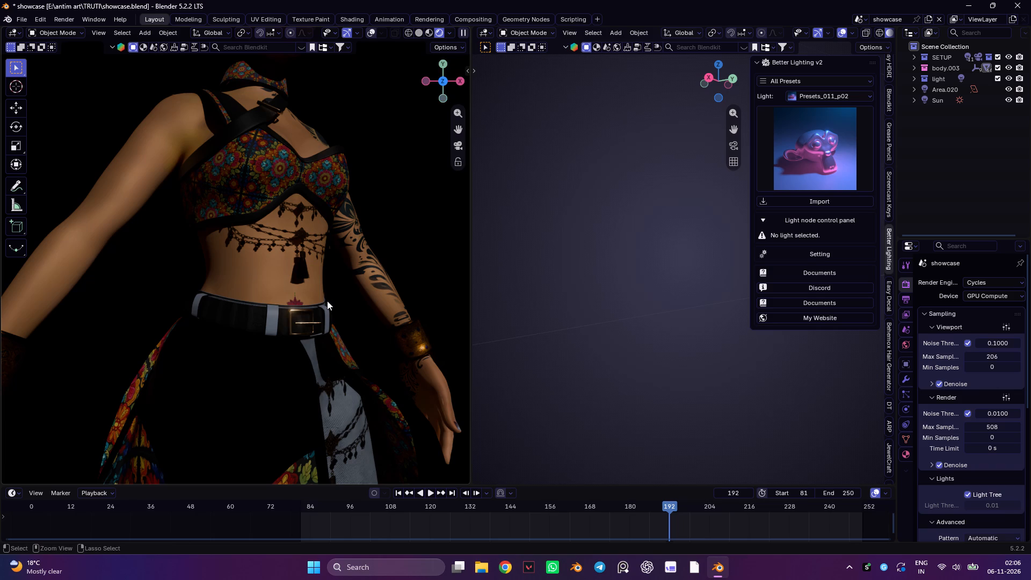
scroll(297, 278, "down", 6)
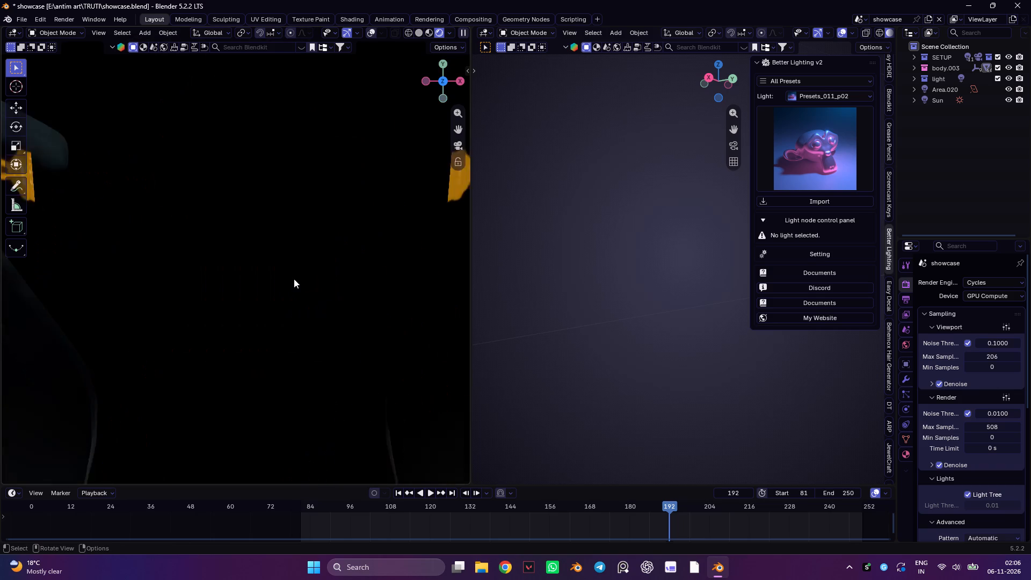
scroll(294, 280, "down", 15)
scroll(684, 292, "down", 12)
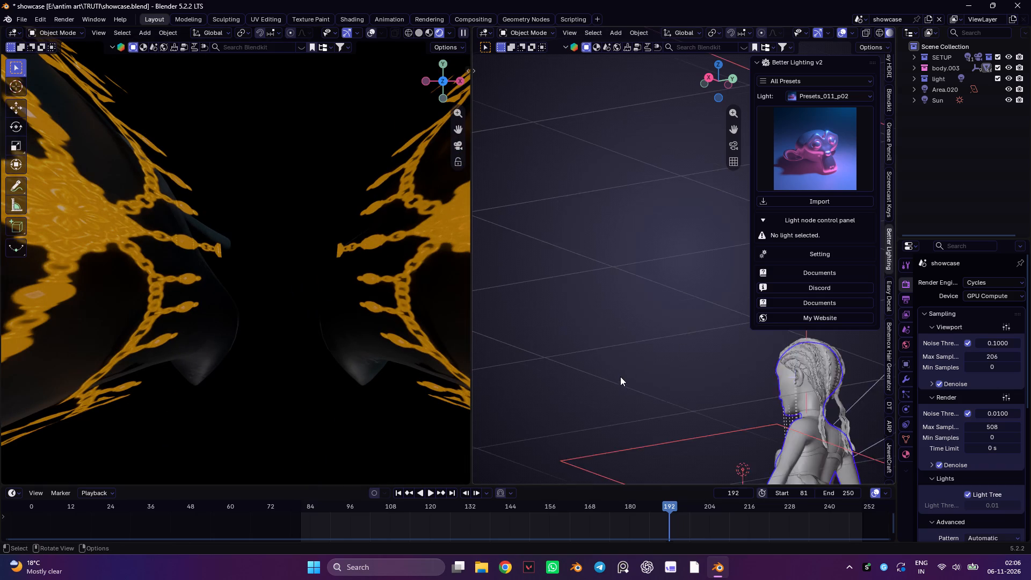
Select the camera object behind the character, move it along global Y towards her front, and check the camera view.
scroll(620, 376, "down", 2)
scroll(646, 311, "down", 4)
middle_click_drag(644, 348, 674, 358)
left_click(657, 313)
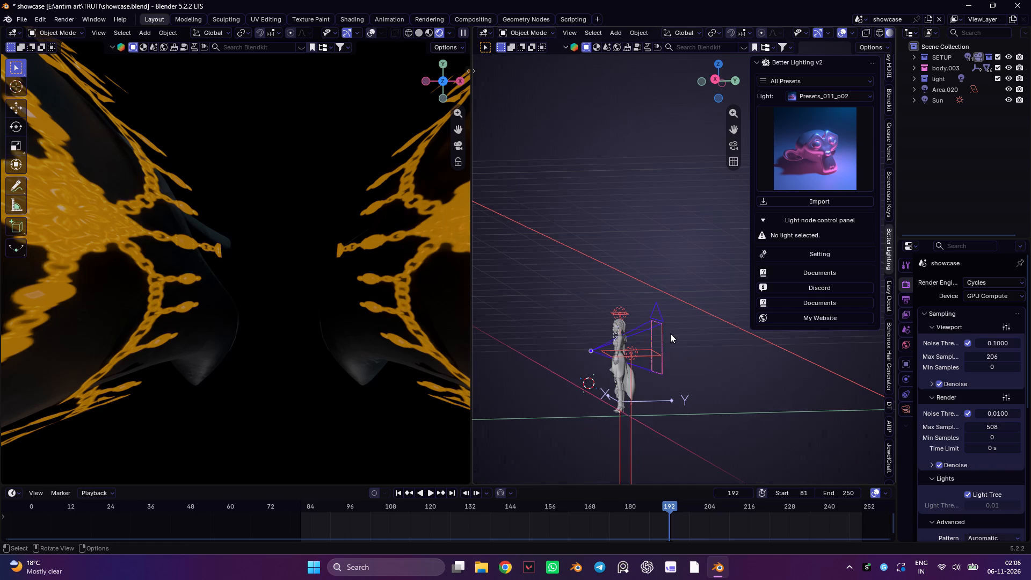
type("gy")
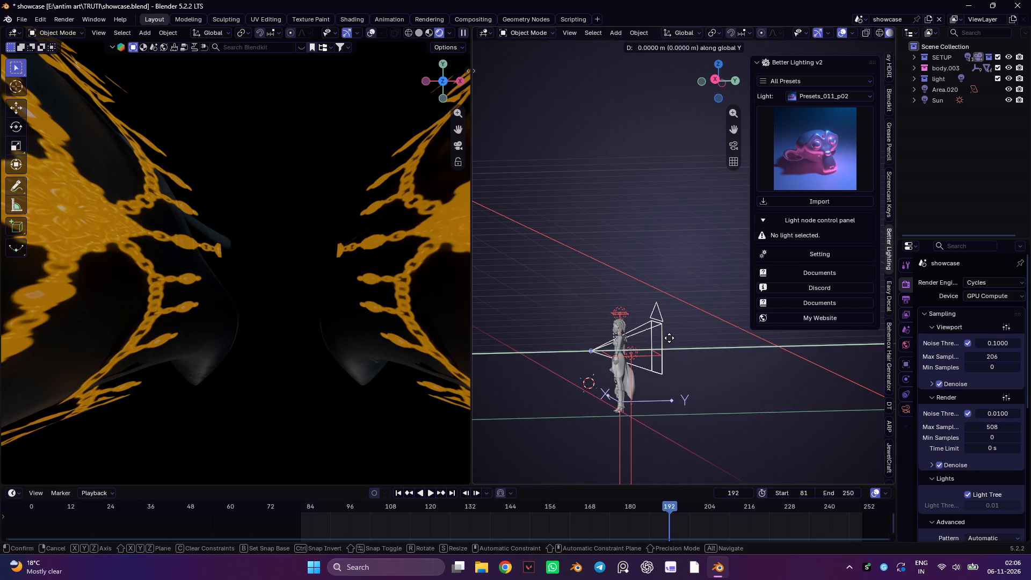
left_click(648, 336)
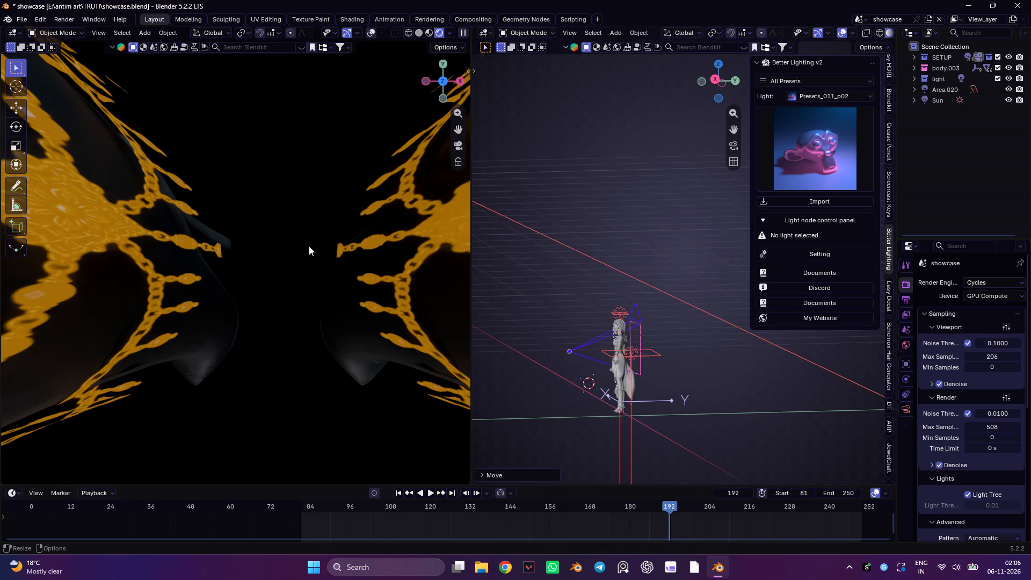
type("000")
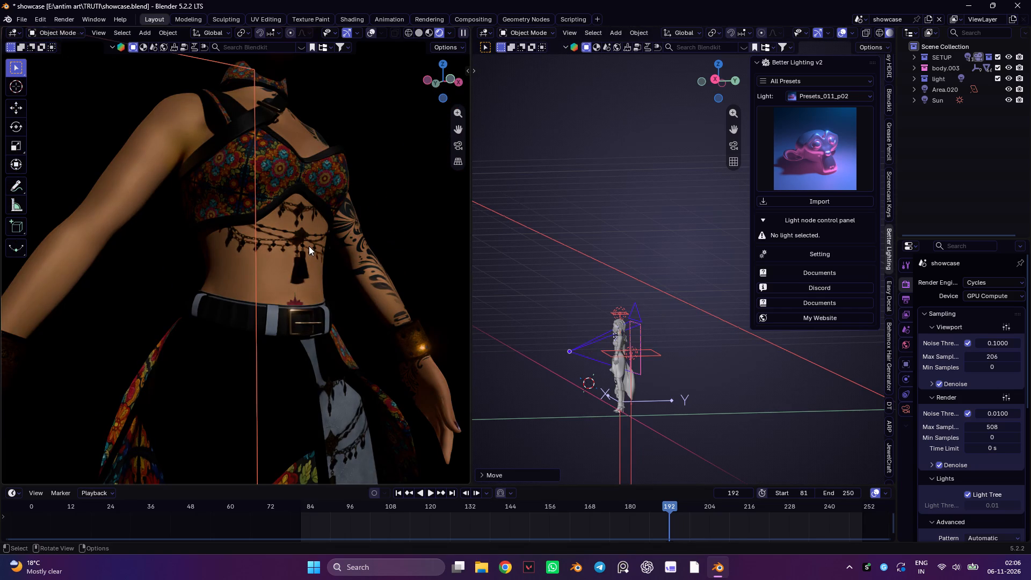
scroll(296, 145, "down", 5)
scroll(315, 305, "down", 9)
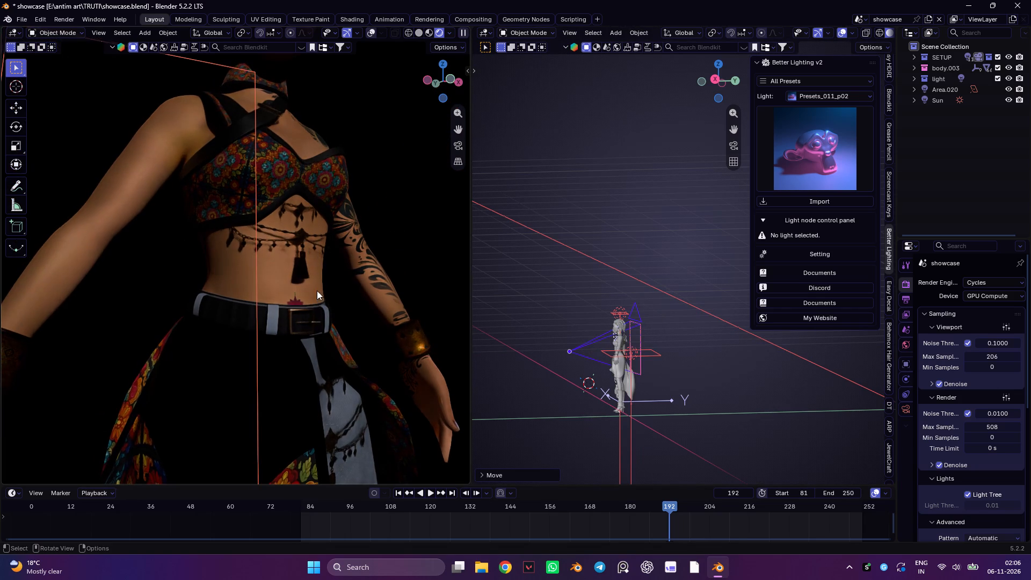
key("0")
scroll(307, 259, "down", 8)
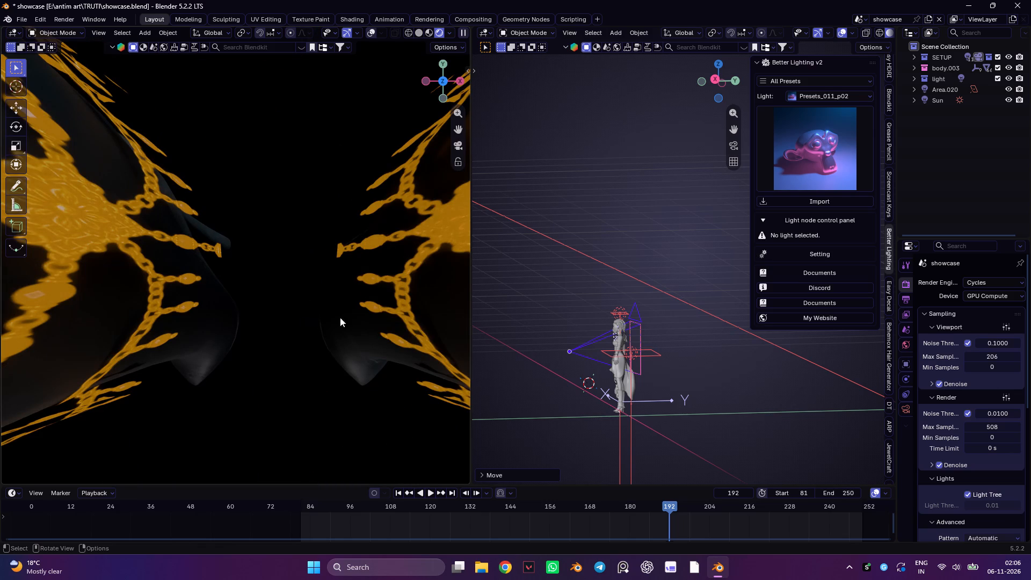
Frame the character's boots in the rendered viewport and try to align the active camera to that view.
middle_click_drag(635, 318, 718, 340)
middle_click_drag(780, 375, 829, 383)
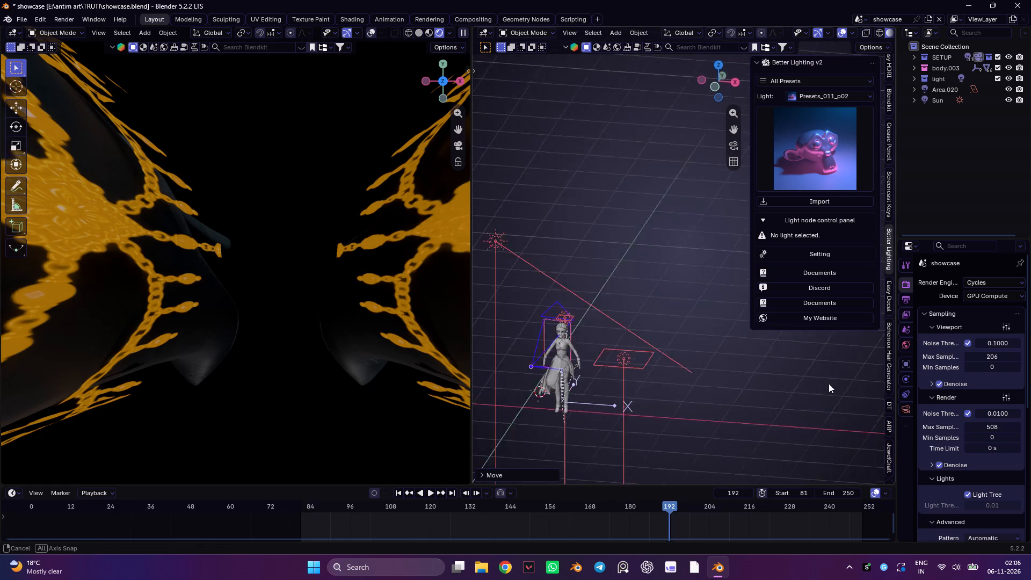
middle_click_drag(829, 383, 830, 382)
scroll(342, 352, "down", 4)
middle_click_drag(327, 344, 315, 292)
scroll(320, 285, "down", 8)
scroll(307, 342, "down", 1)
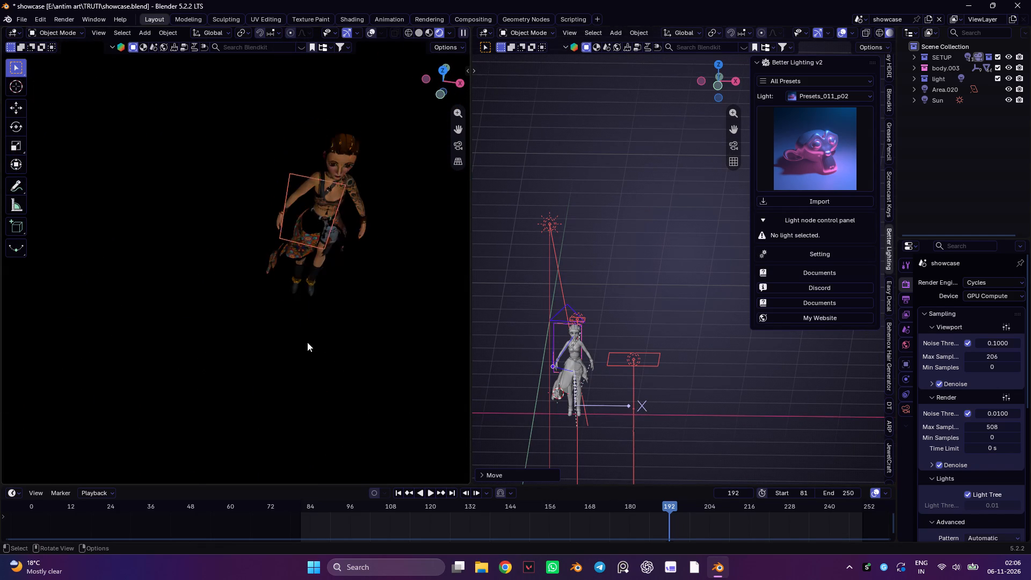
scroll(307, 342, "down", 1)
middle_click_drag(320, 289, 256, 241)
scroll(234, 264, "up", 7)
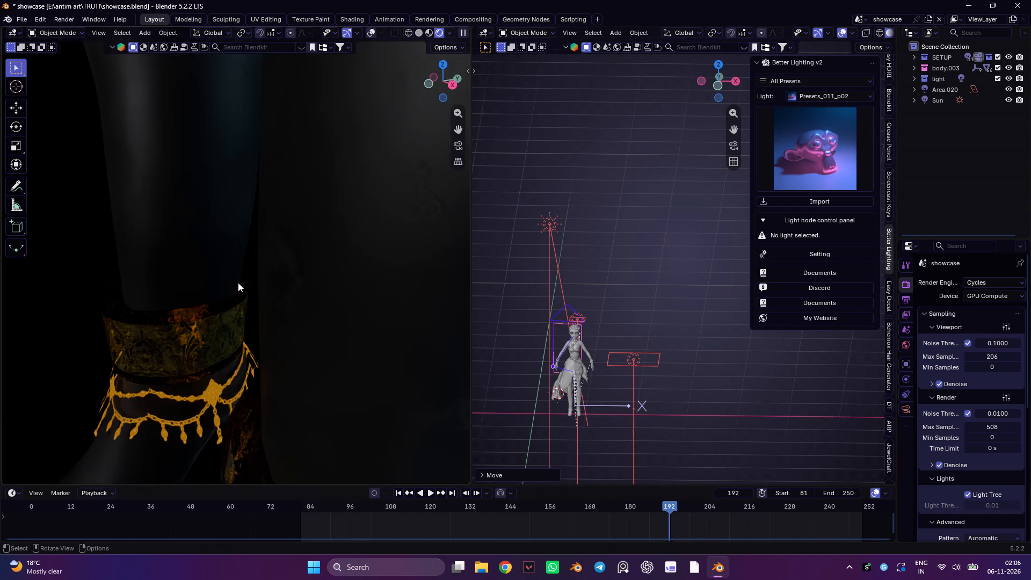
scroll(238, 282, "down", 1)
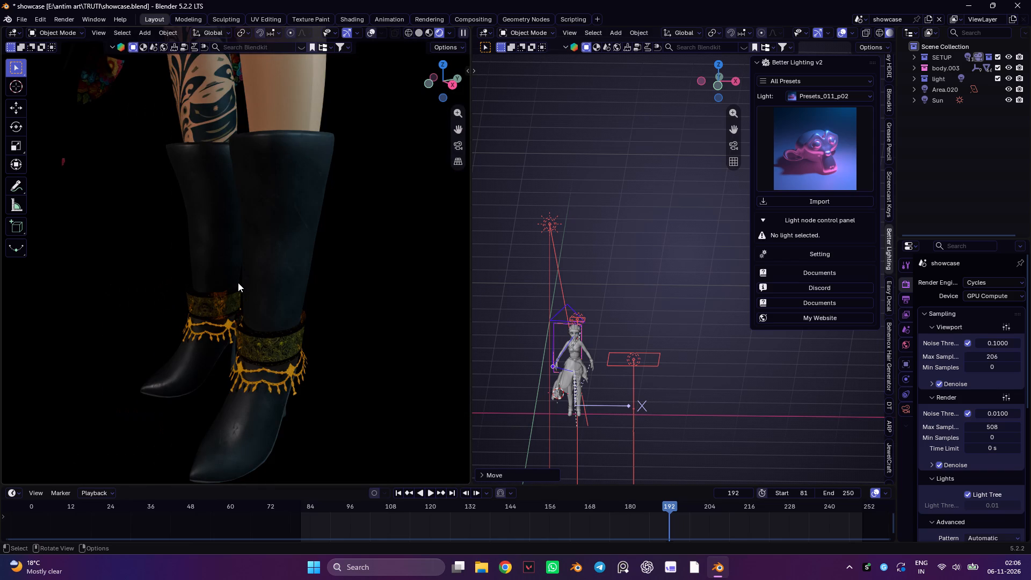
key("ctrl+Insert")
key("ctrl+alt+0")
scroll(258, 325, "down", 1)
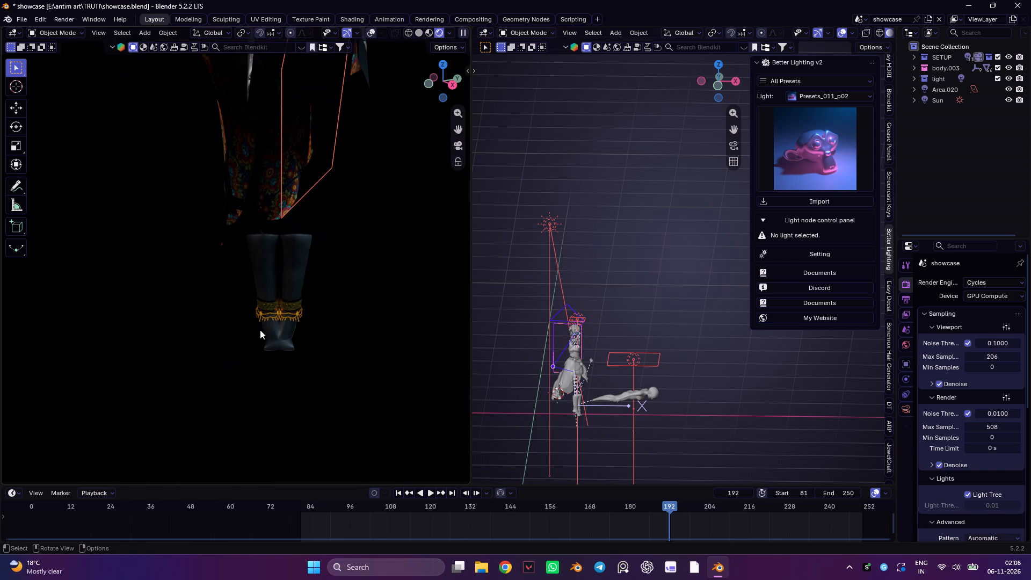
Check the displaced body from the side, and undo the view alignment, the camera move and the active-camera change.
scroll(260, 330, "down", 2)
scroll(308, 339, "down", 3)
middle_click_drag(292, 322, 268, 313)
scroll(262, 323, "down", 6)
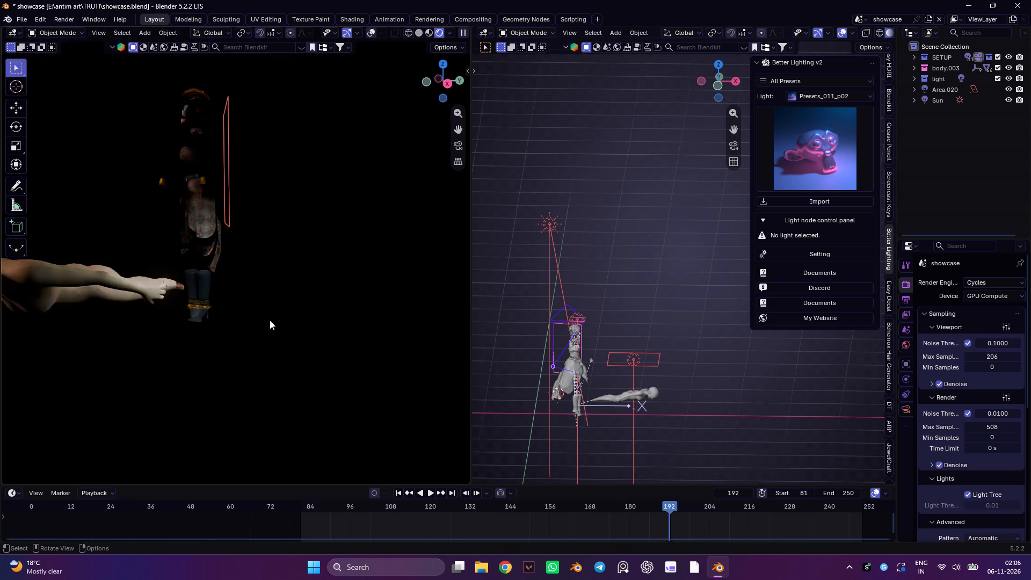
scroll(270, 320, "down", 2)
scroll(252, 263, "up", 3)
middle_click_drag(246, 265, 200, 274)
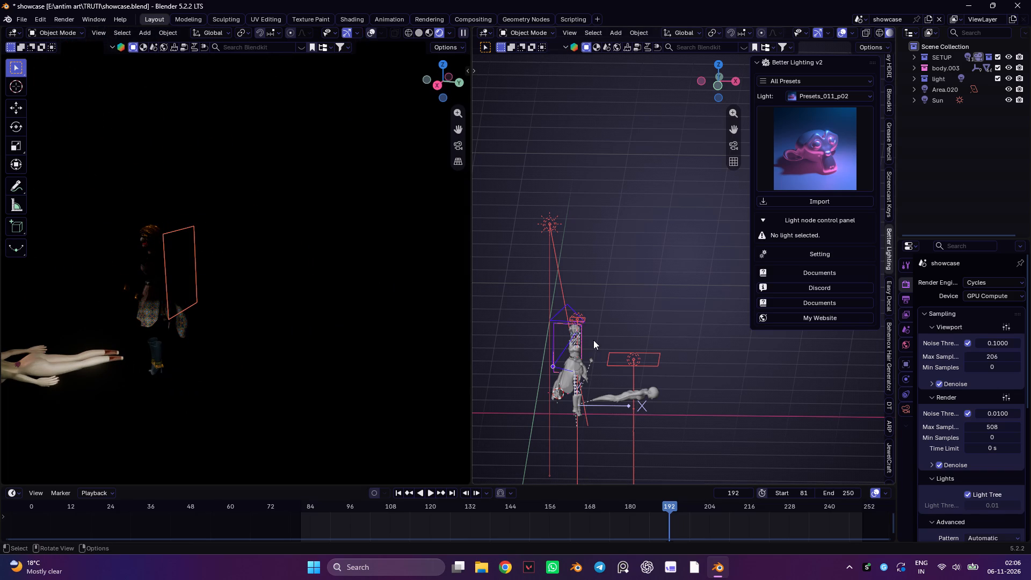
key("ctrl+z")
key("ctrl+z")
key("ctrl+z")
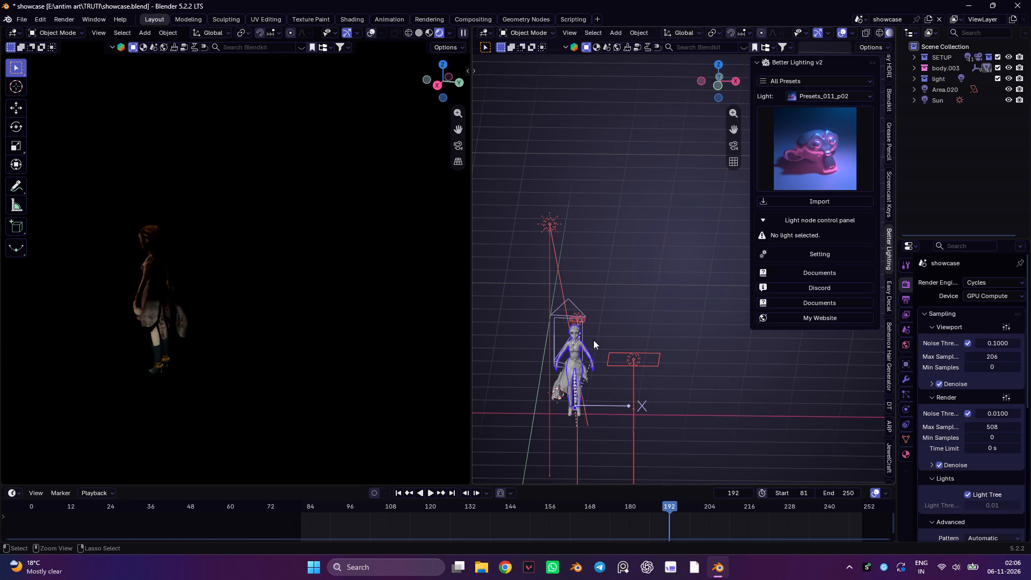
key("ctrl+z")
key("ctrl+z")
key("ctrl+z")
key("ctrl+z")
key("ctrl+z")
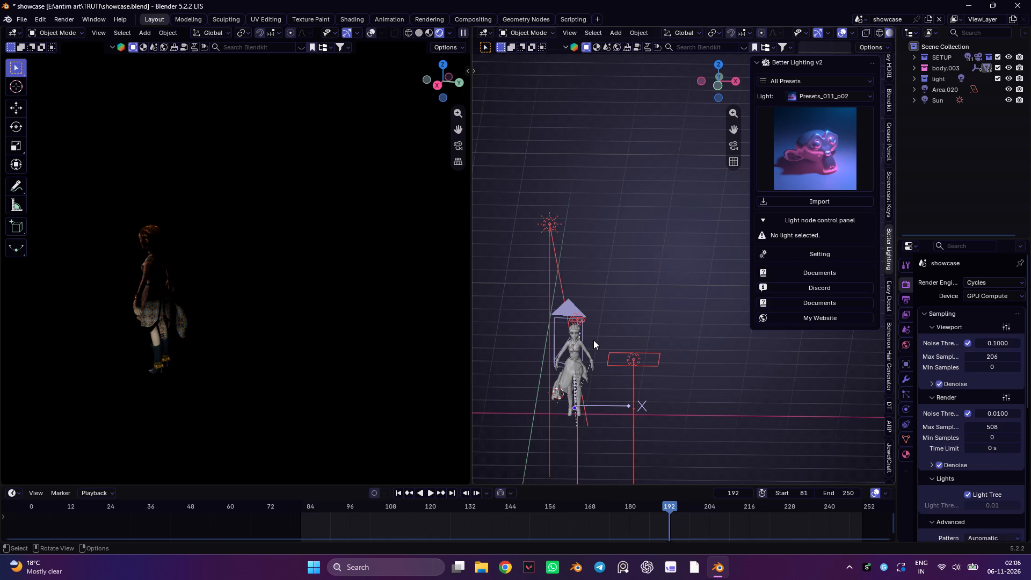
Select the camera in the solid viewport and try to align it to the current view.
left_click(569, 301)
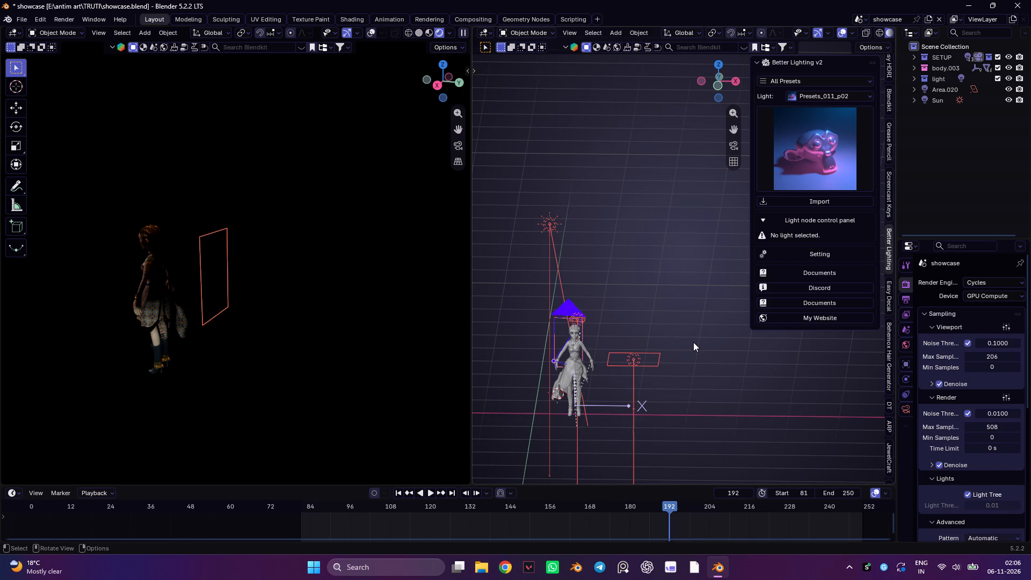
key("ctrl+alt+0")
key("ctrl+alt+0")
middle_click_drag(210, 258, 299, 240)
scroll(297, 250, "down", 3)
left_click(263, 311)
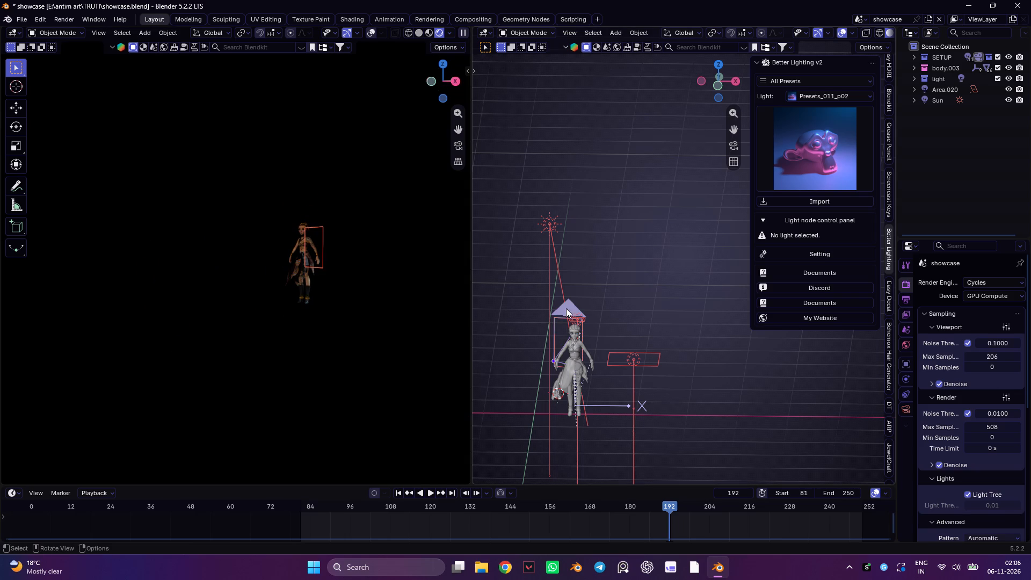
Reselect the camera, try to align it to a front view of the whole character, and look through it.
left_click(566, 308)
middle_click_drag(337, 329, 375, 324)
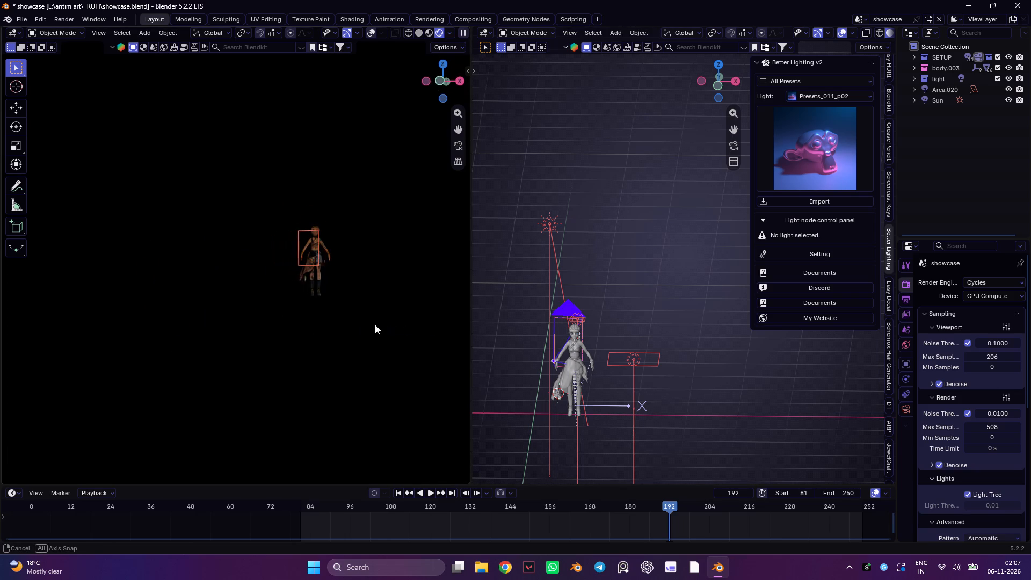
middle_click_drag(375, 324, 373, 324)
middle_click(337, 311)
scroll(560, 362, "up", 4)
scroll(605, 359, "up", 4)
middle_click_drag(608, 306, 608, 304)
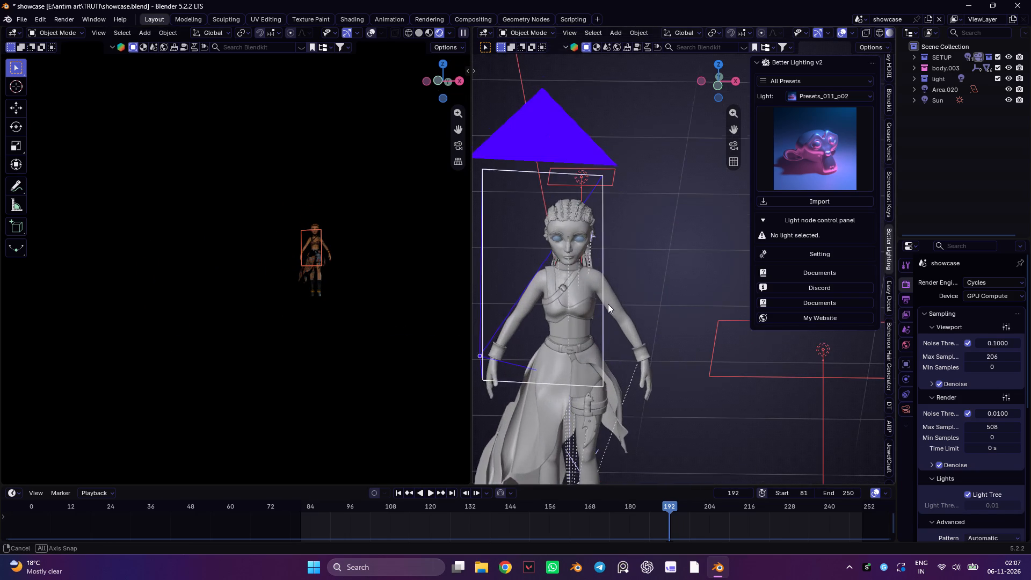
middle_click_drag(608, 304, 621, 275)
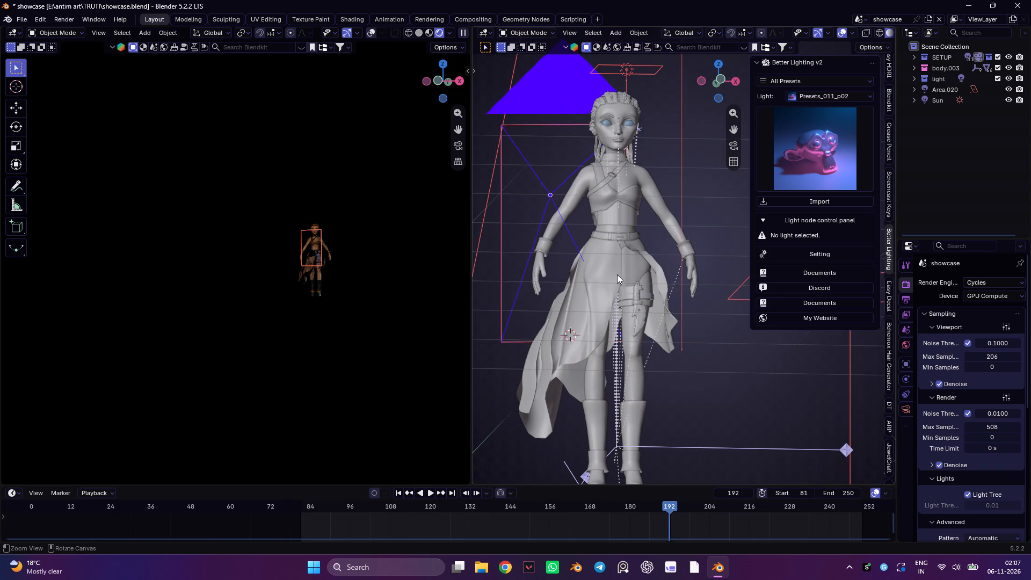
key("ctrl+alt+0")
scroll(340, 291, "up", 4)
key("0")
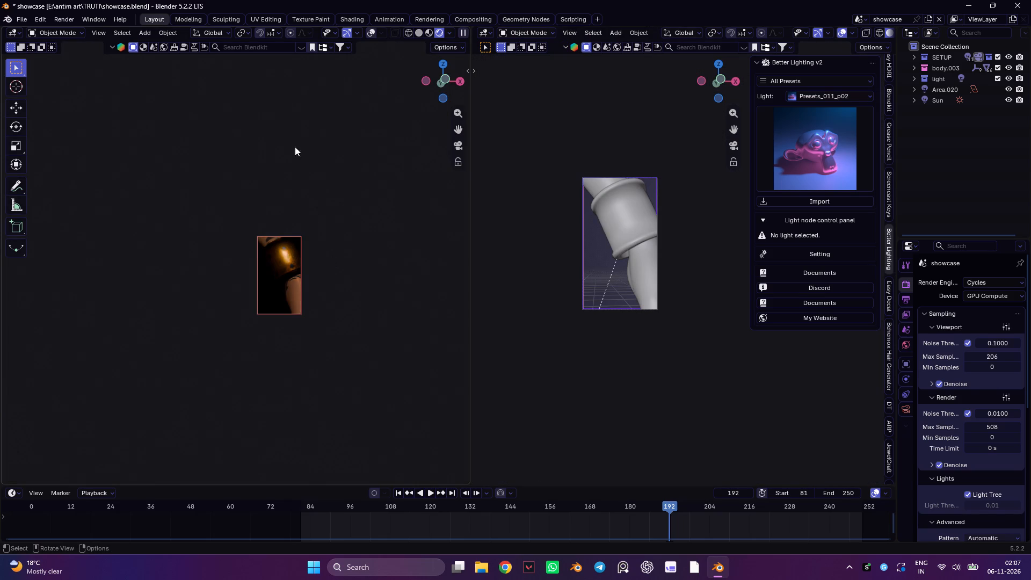
Check the armband framing in the camera view and examine the selected camera's placement around the character.
scroll(706, 283, "down", 4)
left_click(661, 223)
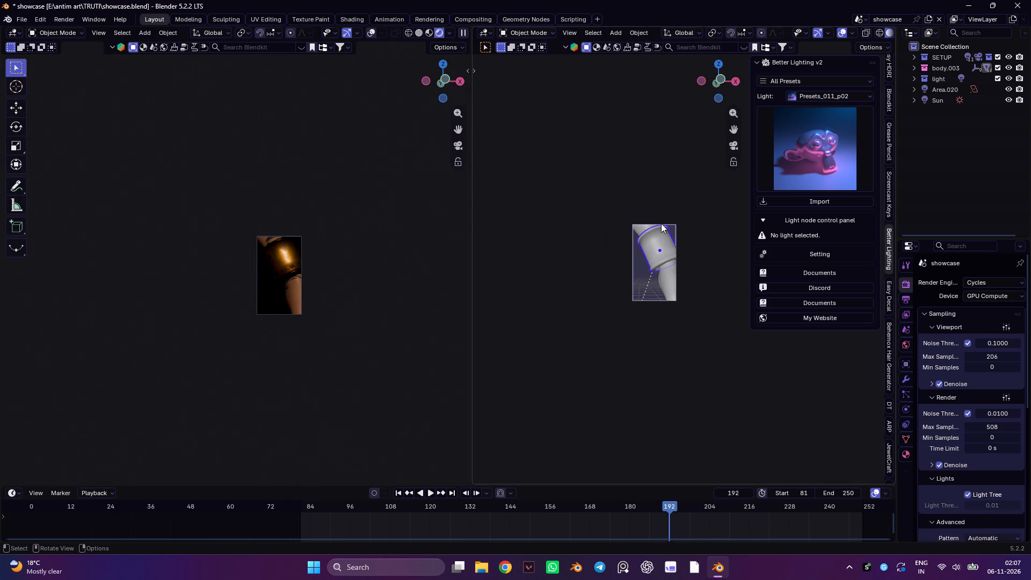
left_click(631, 255)
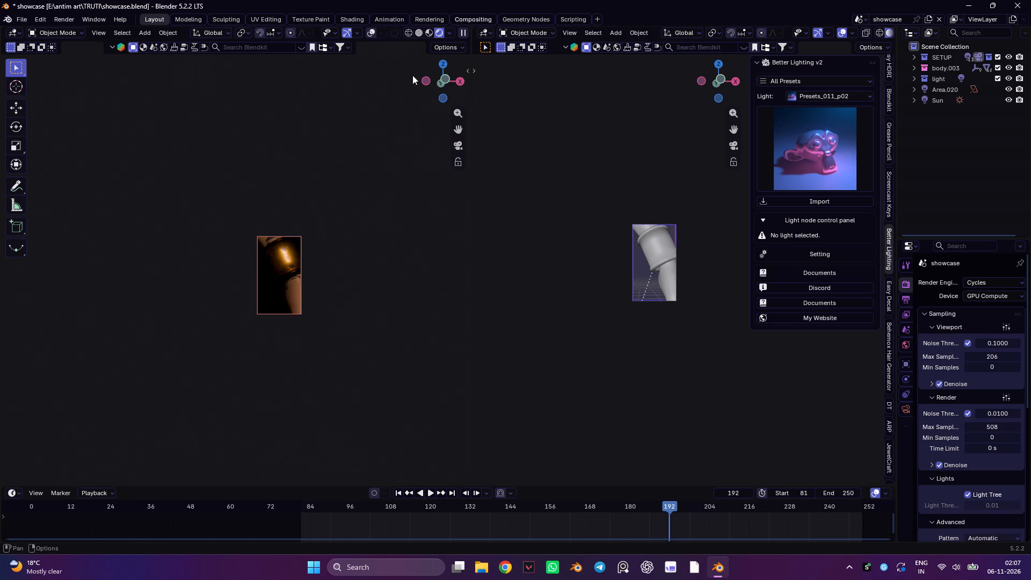
scroll(625, 250, "down", 4)
scroll(630, 259, "up", 1)
middle_click_drag(643, 251, 628, 249)
scroll(657, 278, "down", 5)
middle_click_drag(637, 264, 643, 270)
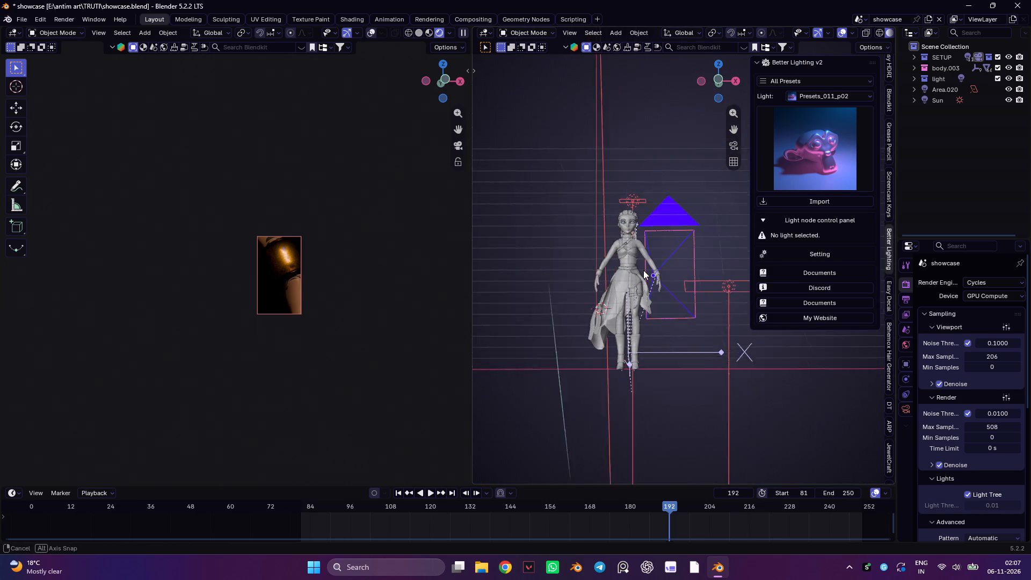
middle_click_drag(643, 270, 645, 274)
scroll(636, 226, "up", 3)
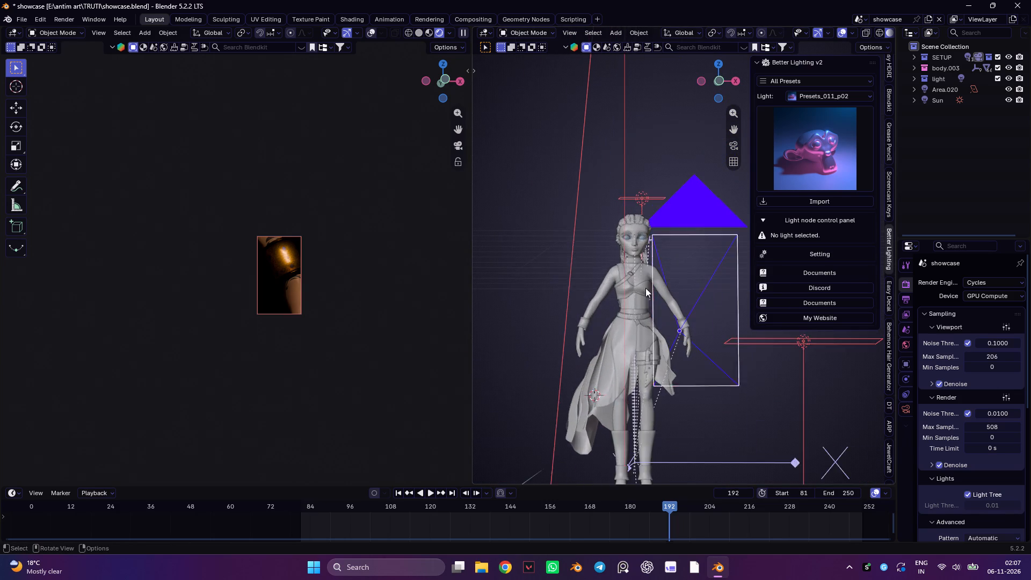
scroll(645, 281, "up", 14)
scroll(576, 278, "down", 8)
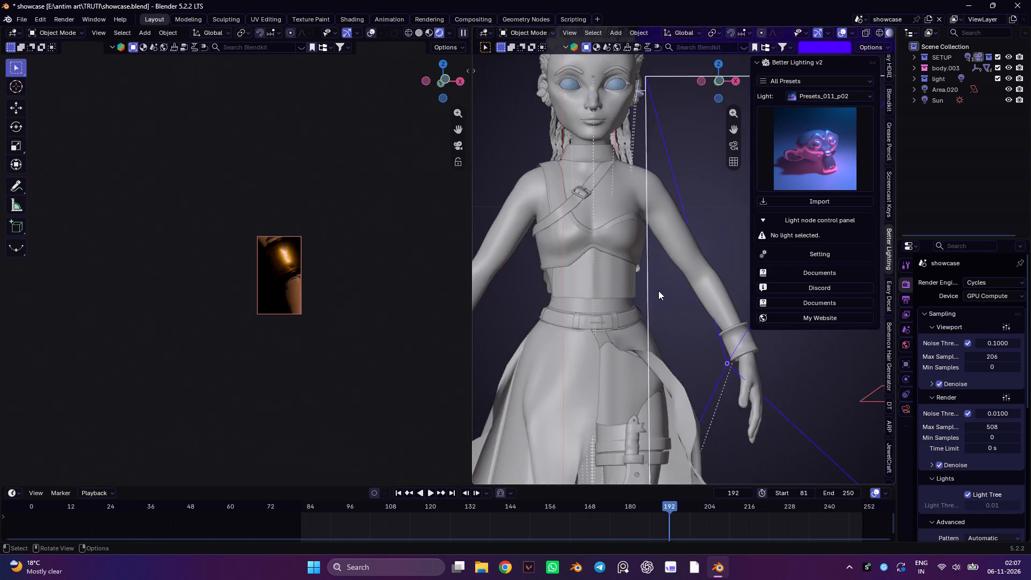
middle_click_drag(657, 290, 581, 294)
scroll(590, 296, "down", 10)
scroll(557, 301, "up", 4)
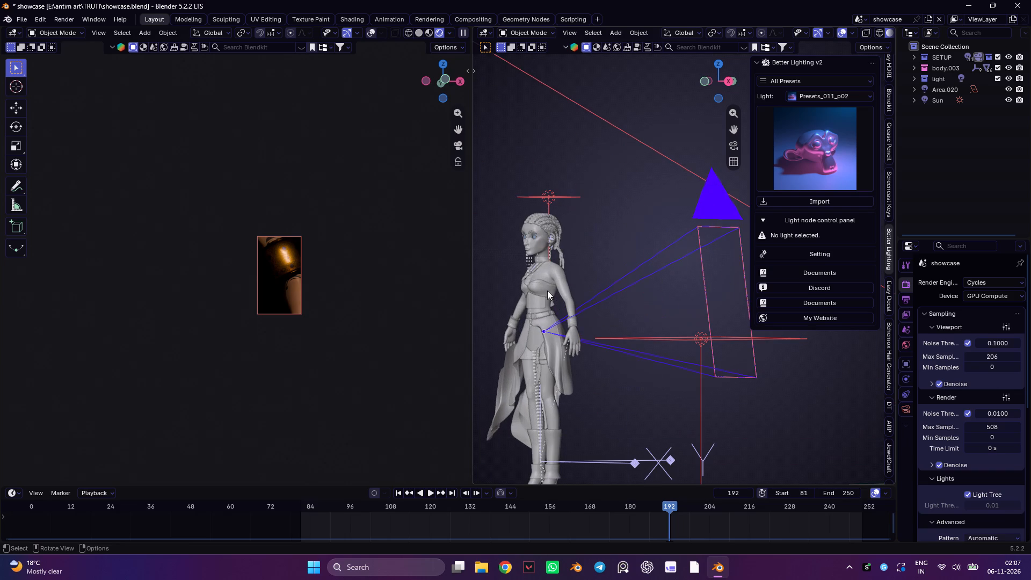
Select the character's chest top, frame its lower back hem from behind, and open its mesh for editing.
left_click(546, 289)
key("grave")
scroll(422, 290, "down", 4)
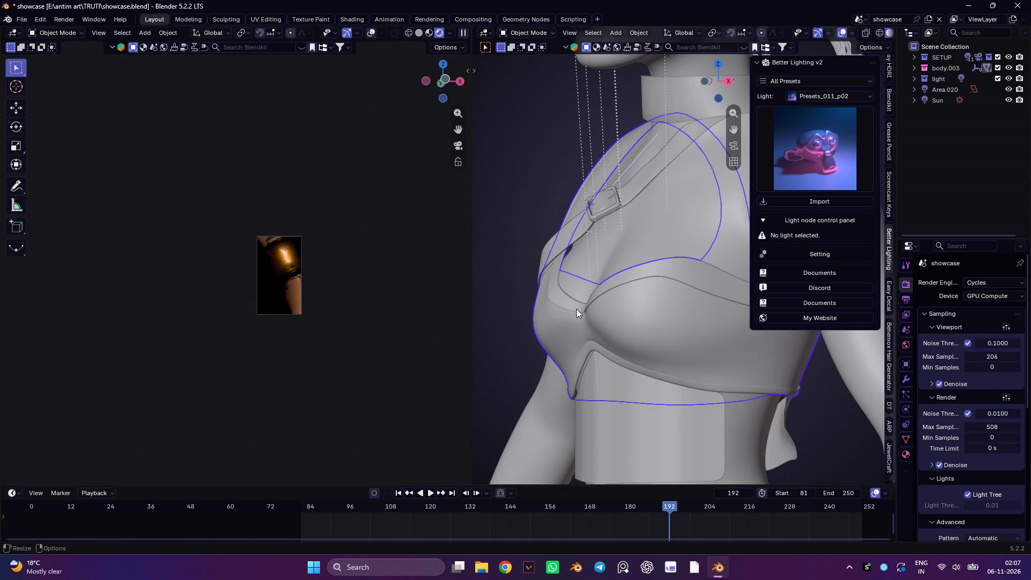
scroll(576, 309, "down", 7)
middle_click_drag(662, 338, 535, 329)
scroll(663, 339, "up", 4)
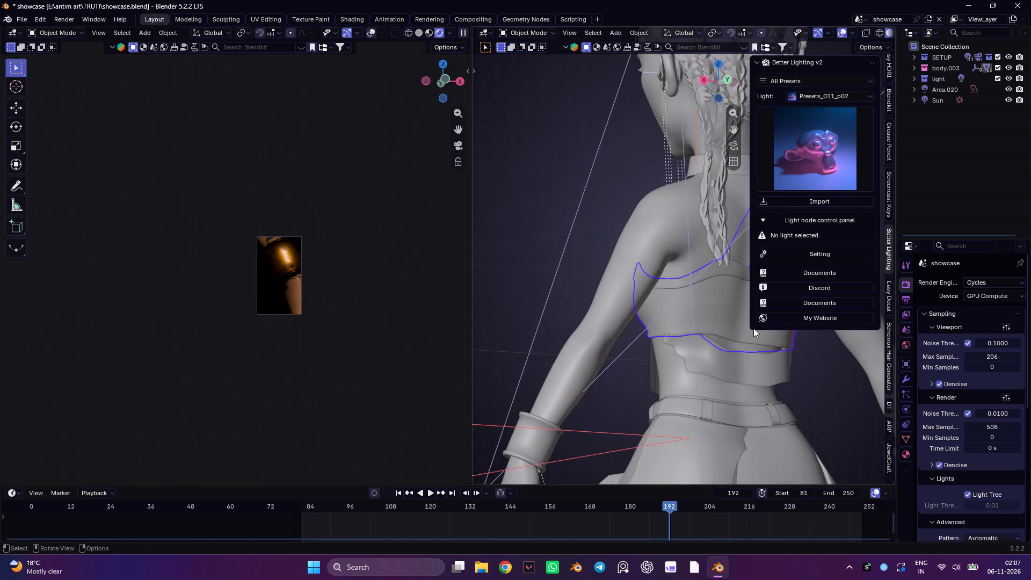
scroll(753, 328, "up", 4)
scroll(688, 342, "up", 2)
scroll(542, 292, "down", 5)
middle_click_drag(694, 359, 652, 301)
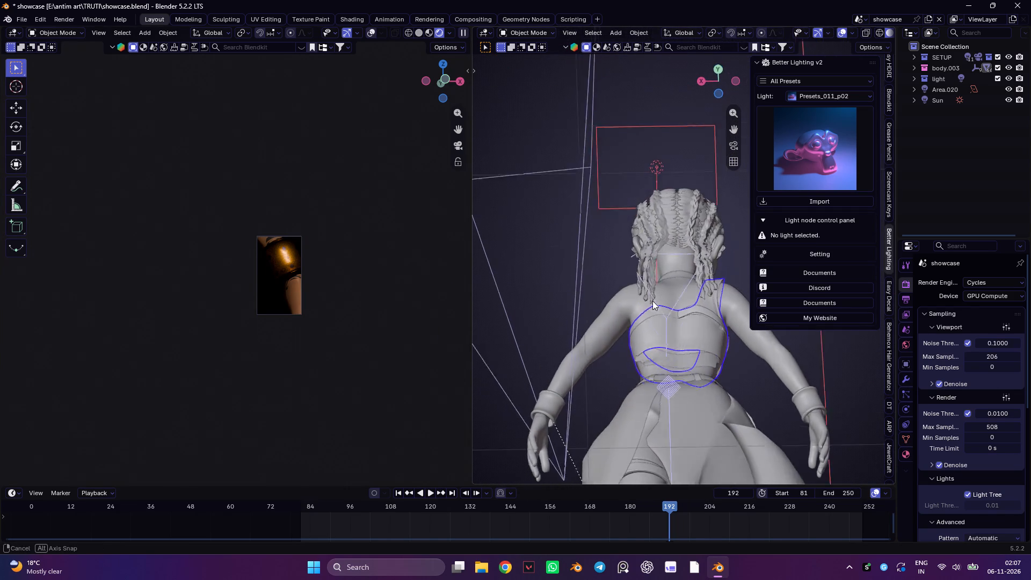
middle_click_drag(652, 301, 656, 292)
scroll(680, 344, "up", 8)
key("Tab")
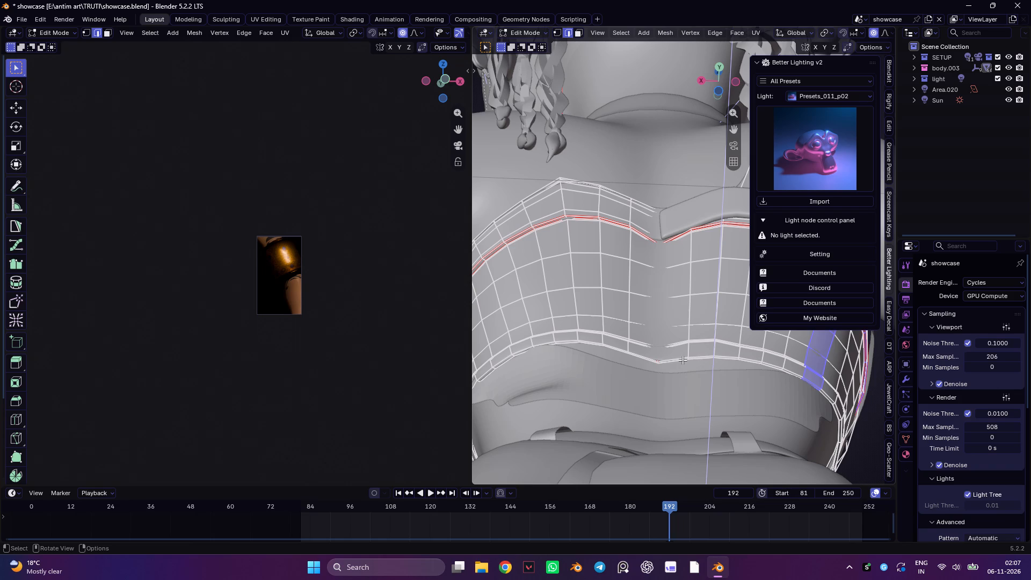
Select the edges along the top's lower back hem and move them about -0.0047 m along global Y with proportional editing.
double_click(672, 364)
scroll(642, 329, "down", 4)
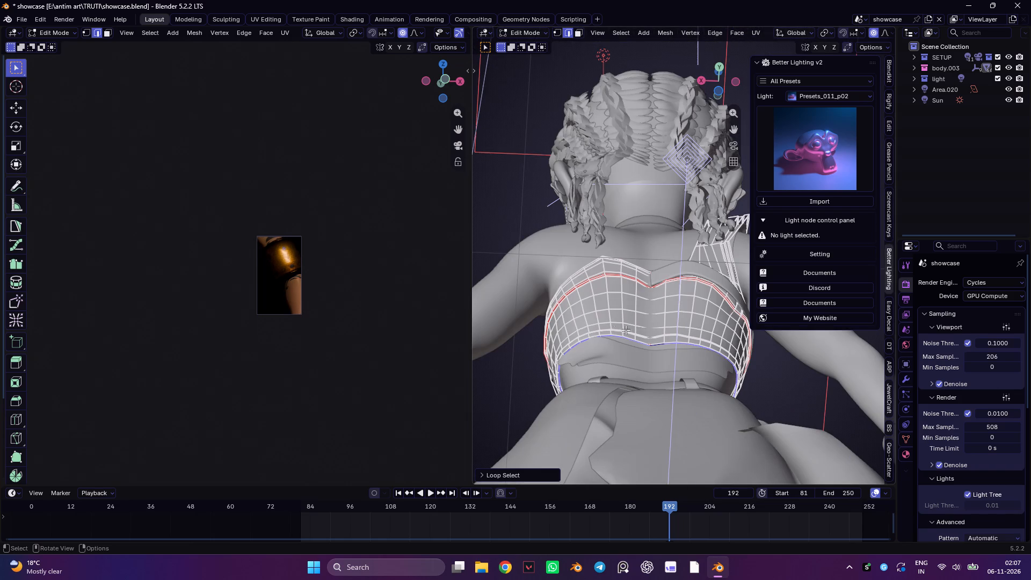
left_click_drag(572, 337, 732, 385)
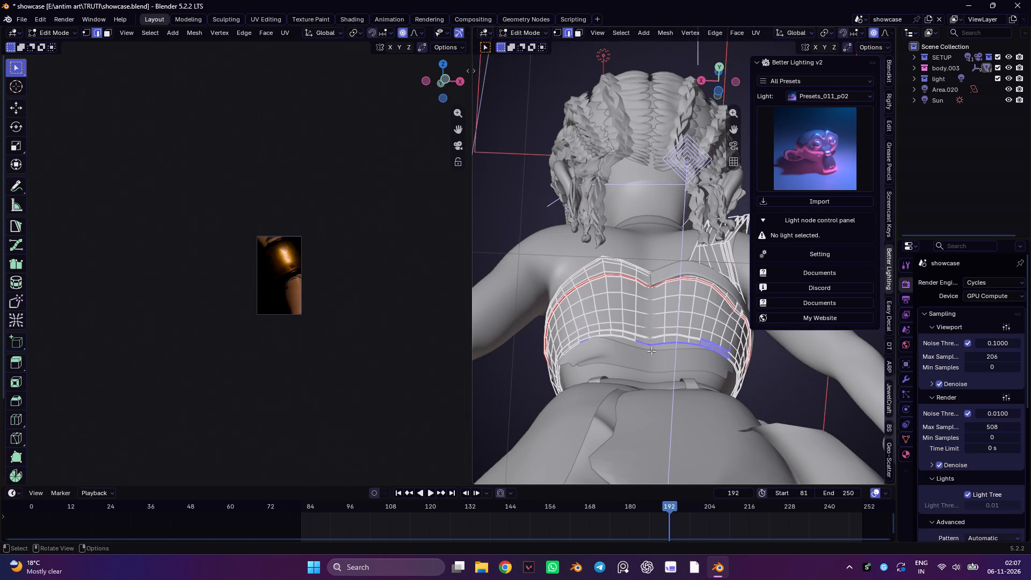
left_click_drag(571, 325, 653, 374, "shift")
left_click_drag(566, 334, 573, 342, "shift")
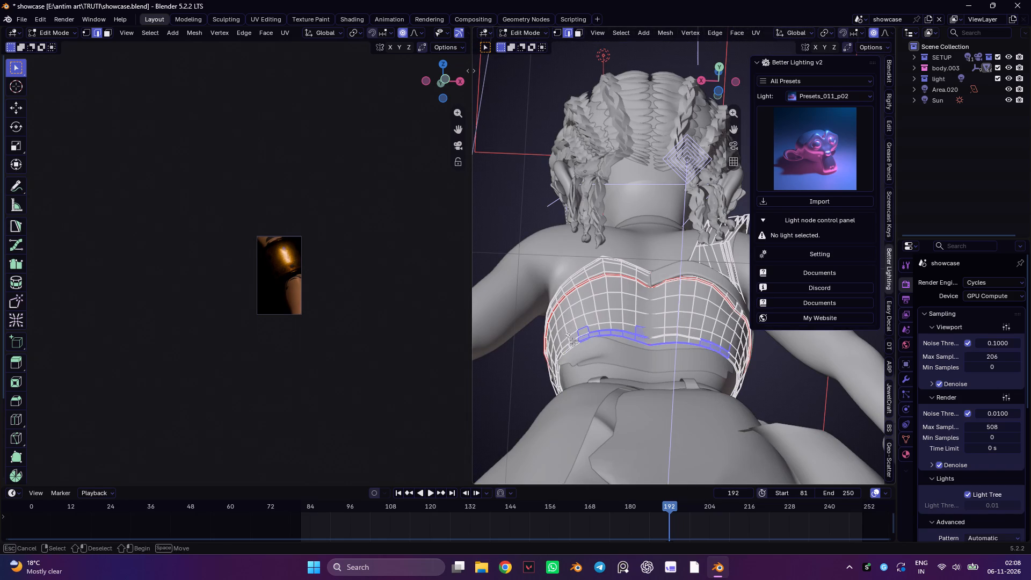
left_click_drag(573, 342, 604, 368, "shift")
type("gy")
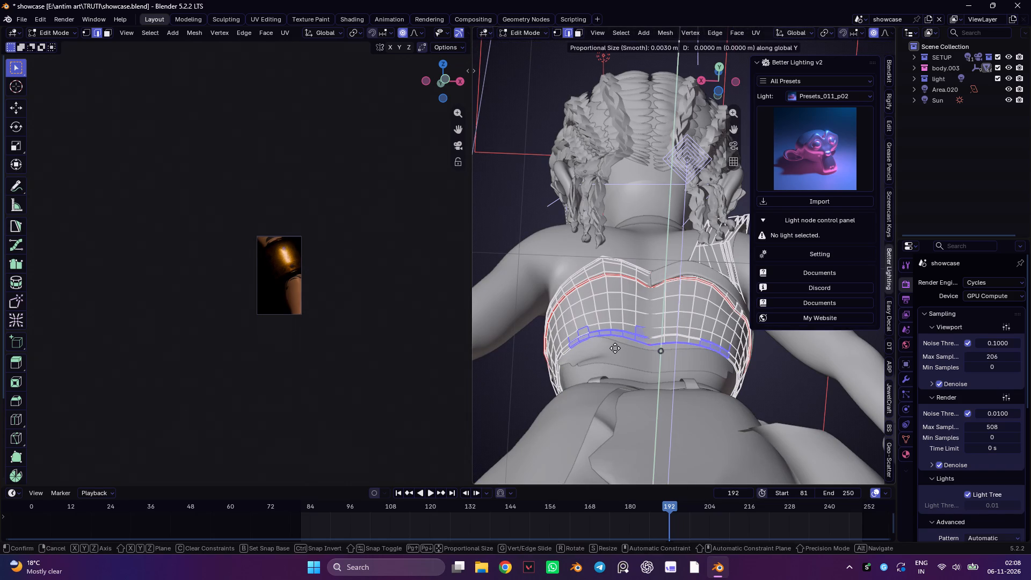
scroll(615, 348, "down", 20)
scroll(615, 348, "down", 1)
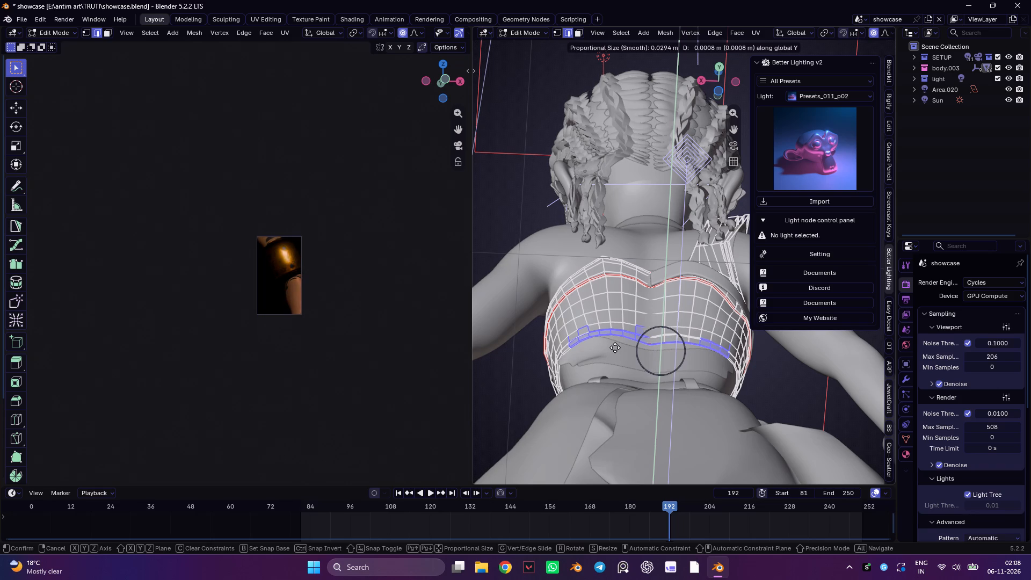
scroll(615, 347, "down", 11)
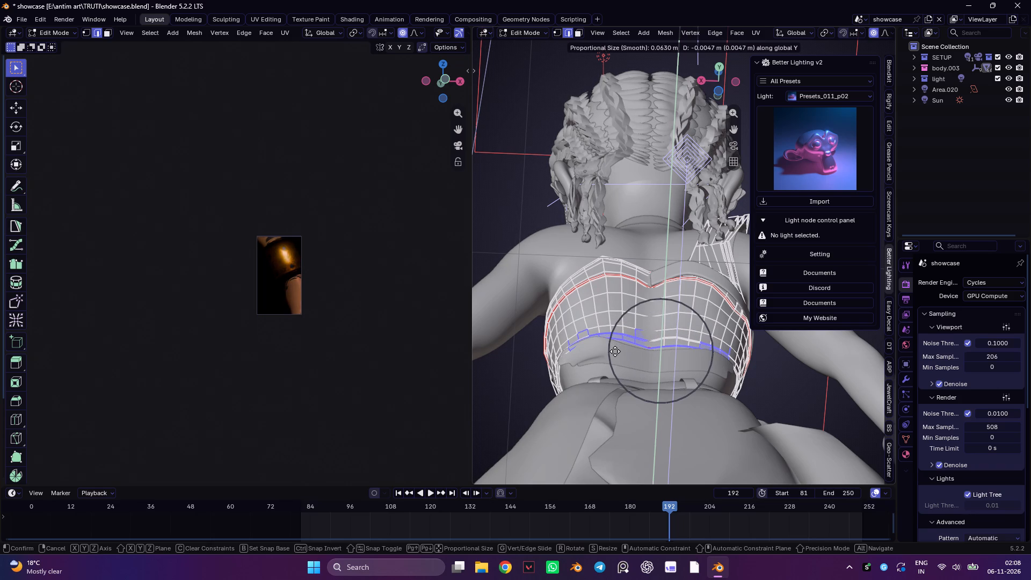
scroll(615, 351, "up", 4)
left_click(615, 351)
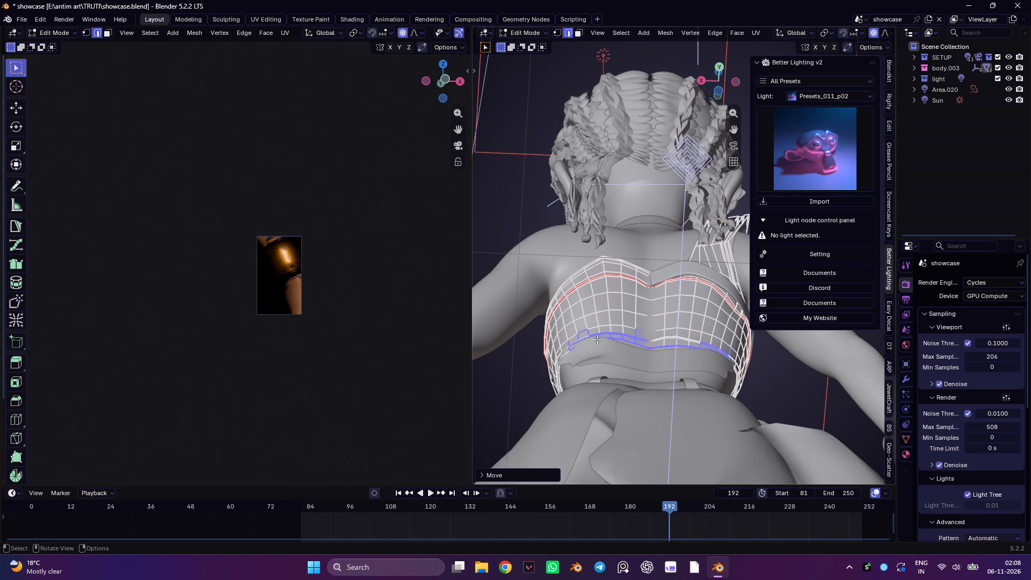
Move the lower hem edges beside the back seam about -0.0126 m along global Y, using a 0.063 m proportional size.
middle_click_drag(635, 341, 720, 402)
scroll(562, 306, "up", 4)
key("Tab")
middle_click_drag(587, 294, 628, 292)
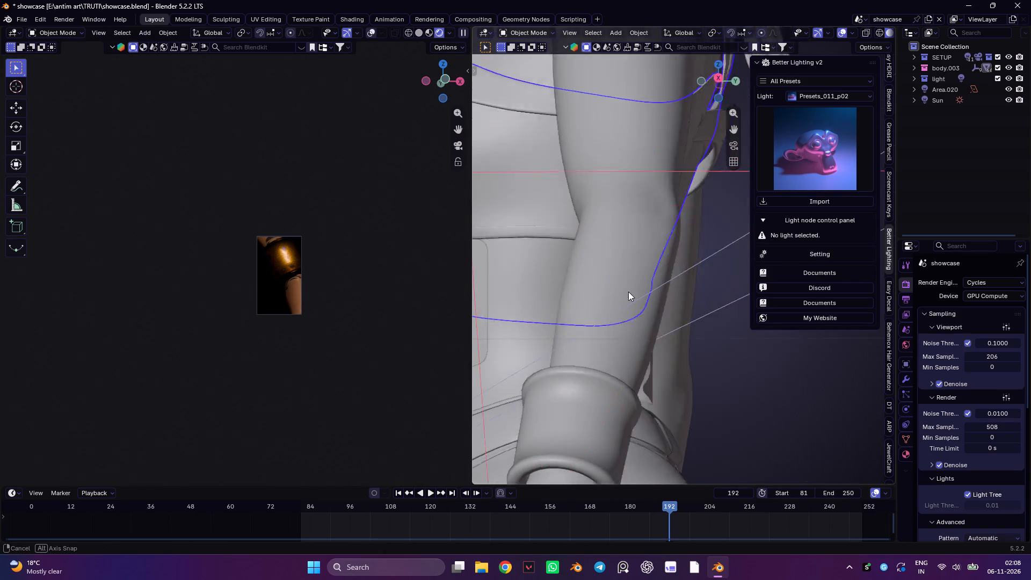
middle_click_drag(628, 292, 584, 279)
key("Tab")
left_click_drag(672, 309, 690, 350)
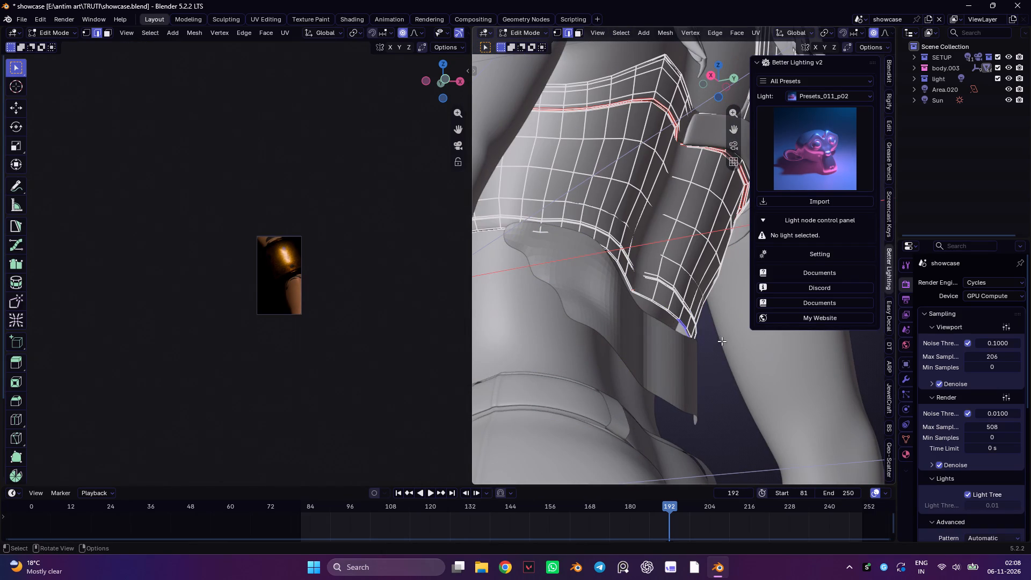
key("g")
key("y")
scroll(691, 339, "down", 4)
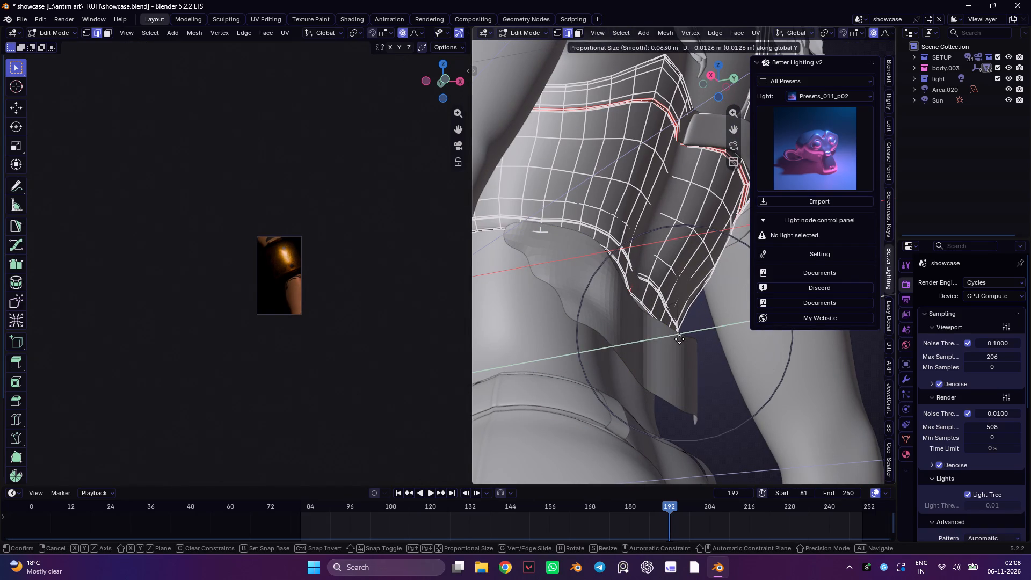
left_click(679, 338)
Move the edges just above that hem spot about 0.002 m along global Y with a 0.0431 m proportional size.
left_click_drag(669, 292, 687, 314)
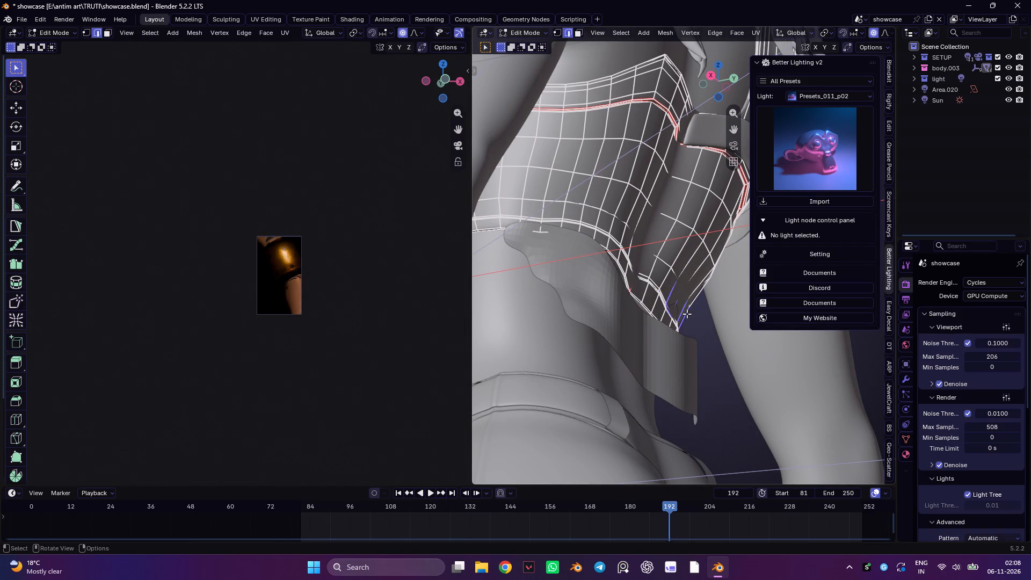
key("g")
key("y")
scroll(685, 314, "up", 4)
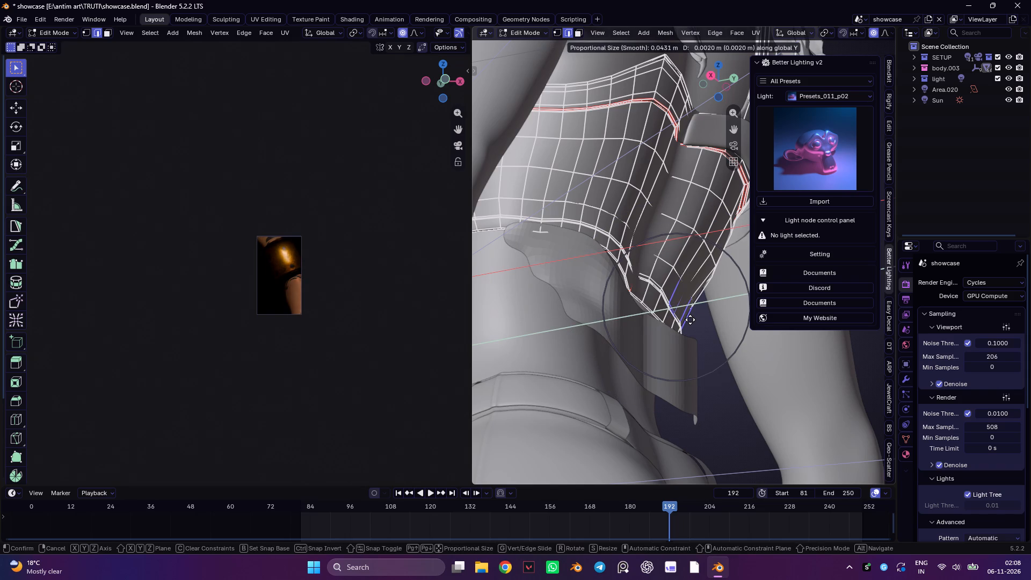
left_click(690, 320)
key("Tab")
Select the lower hem corner edges on the other side of the top's back and move them about -0.005 m along global Y with proportional editing.
middle_click_drag(634, 299, 609, 286)
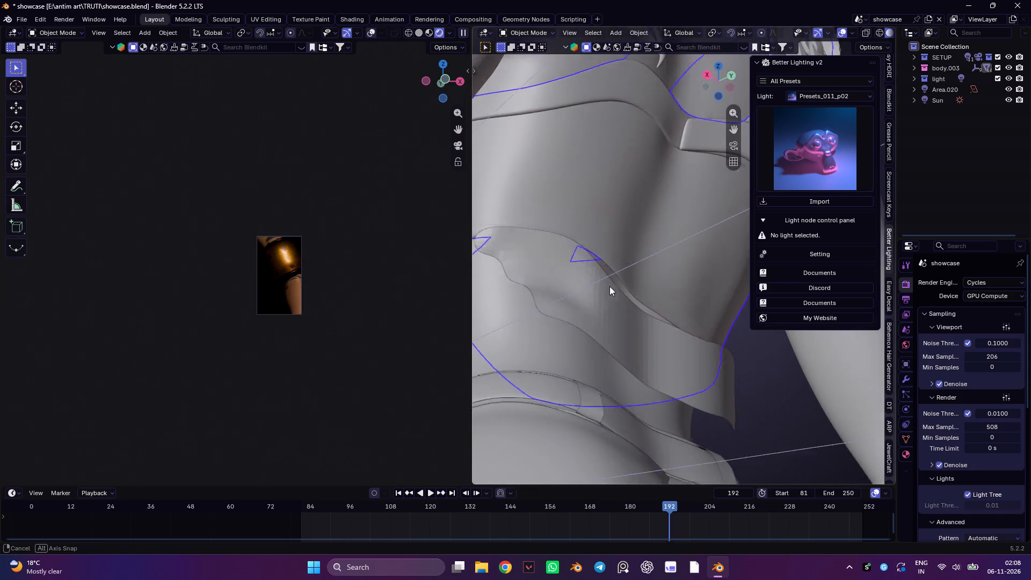
middle_click_drag(609, 286, 867, 311)
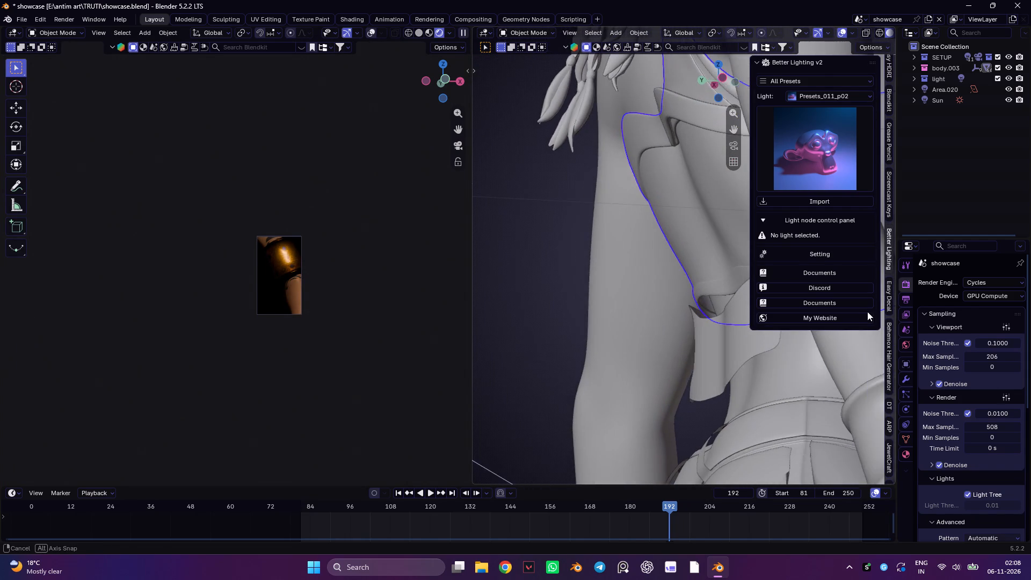
middle_click_drag(867, 311, 875, 320)
key("Tab")
key("Tab")
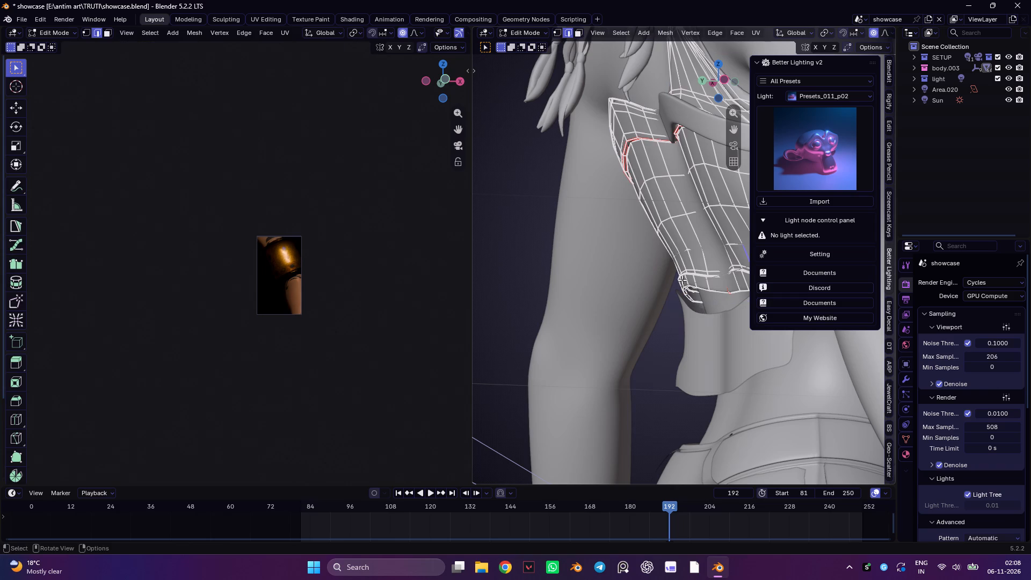
left_click_drag(681, 282, 687, 301)
left_click_drag(686, 288, 691, 303)
left_click_drag(684, 282, 691, 301)
key("g")
key("y")
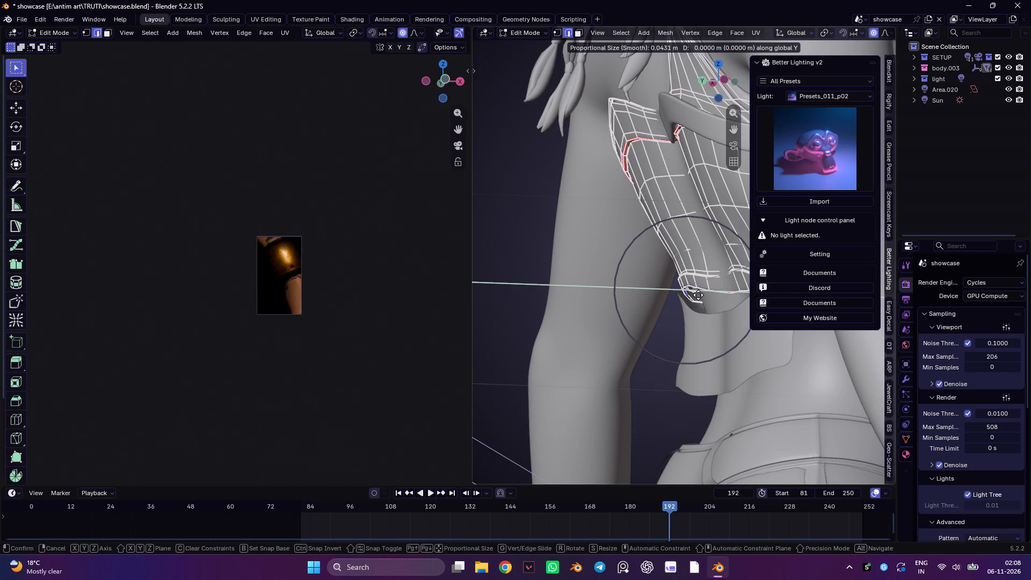
scroll(703, 296, "up", 4)
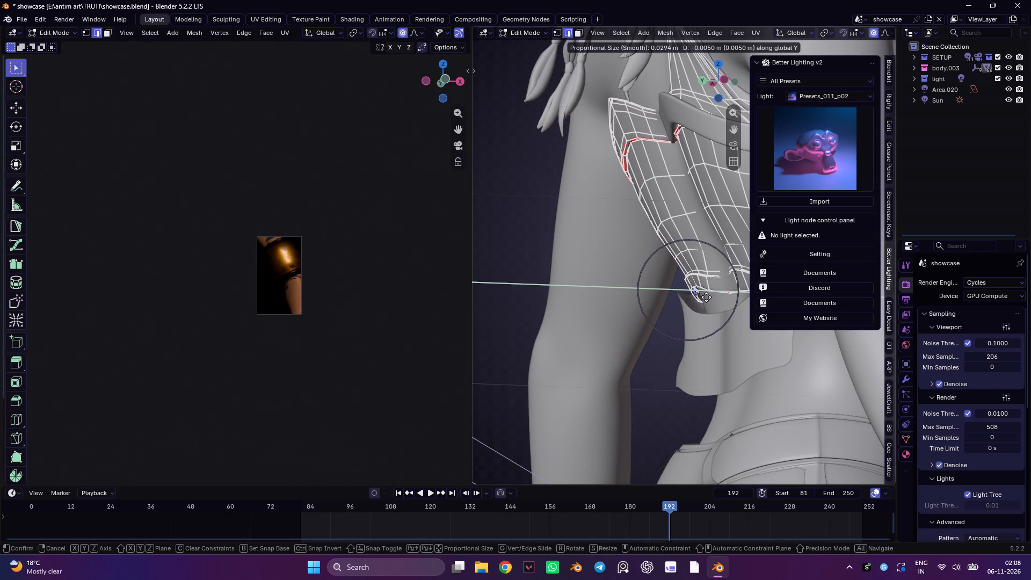
scroll(706, 297, "down", 2)
left_click(709, 298)
key("Tab")
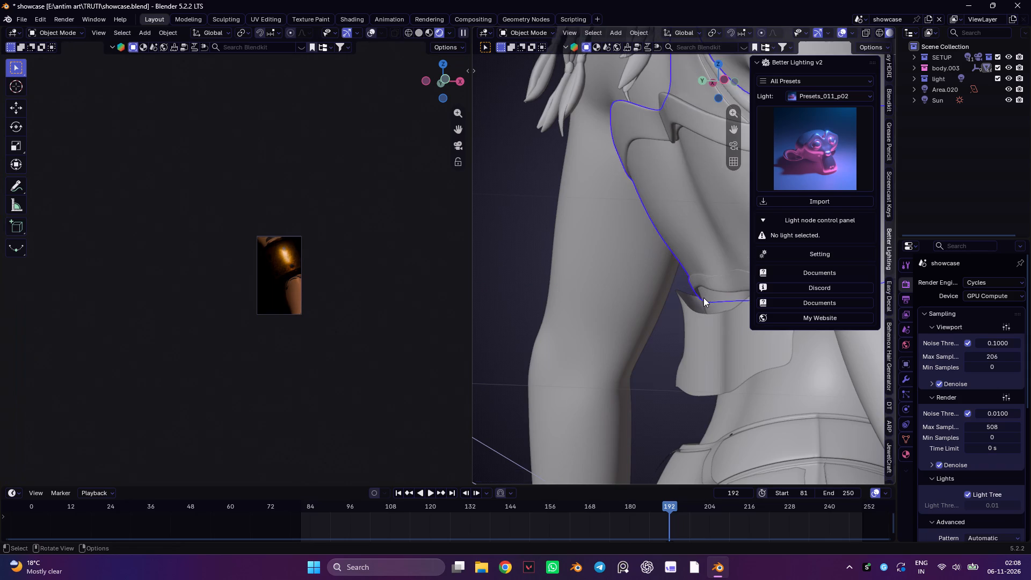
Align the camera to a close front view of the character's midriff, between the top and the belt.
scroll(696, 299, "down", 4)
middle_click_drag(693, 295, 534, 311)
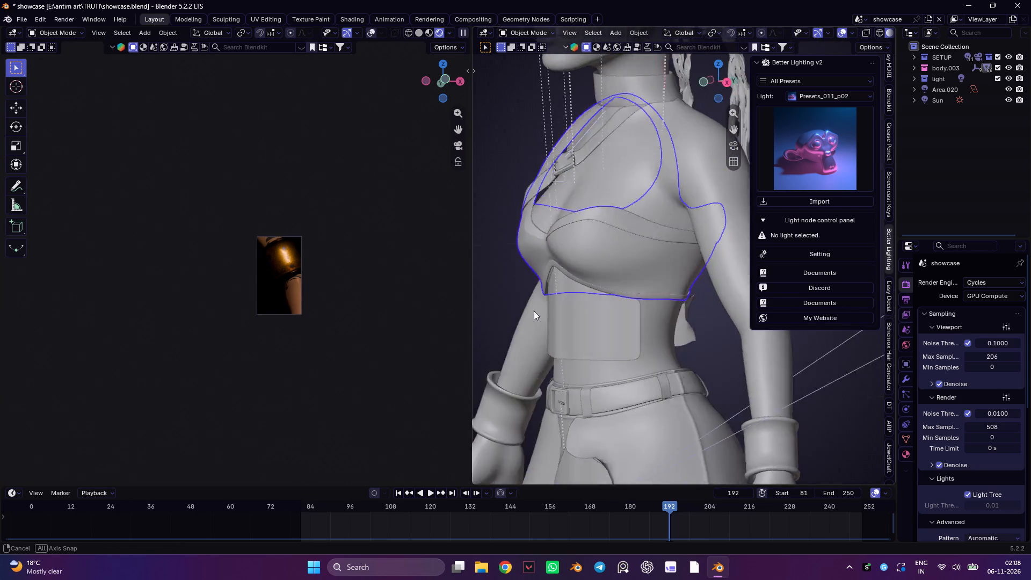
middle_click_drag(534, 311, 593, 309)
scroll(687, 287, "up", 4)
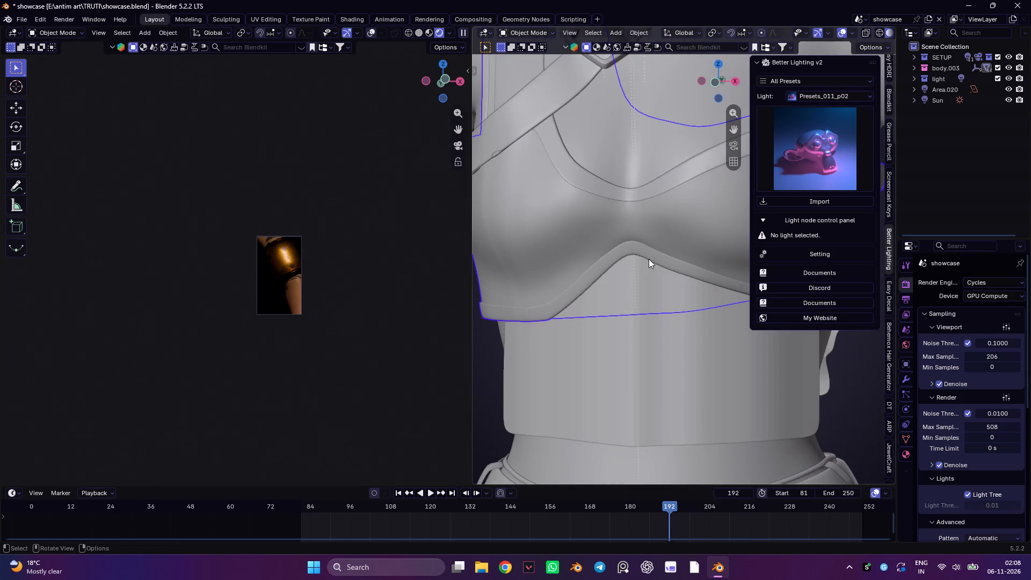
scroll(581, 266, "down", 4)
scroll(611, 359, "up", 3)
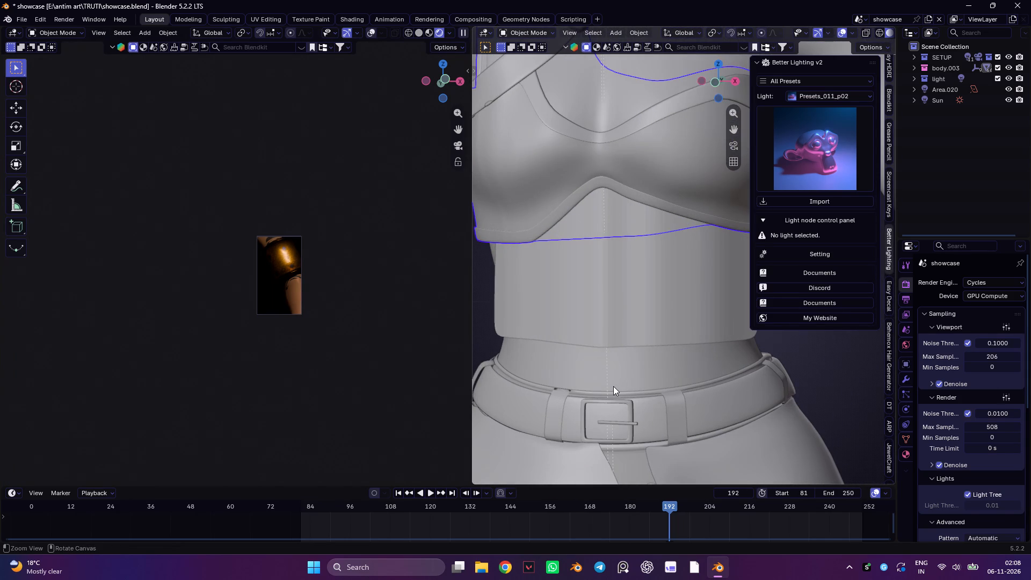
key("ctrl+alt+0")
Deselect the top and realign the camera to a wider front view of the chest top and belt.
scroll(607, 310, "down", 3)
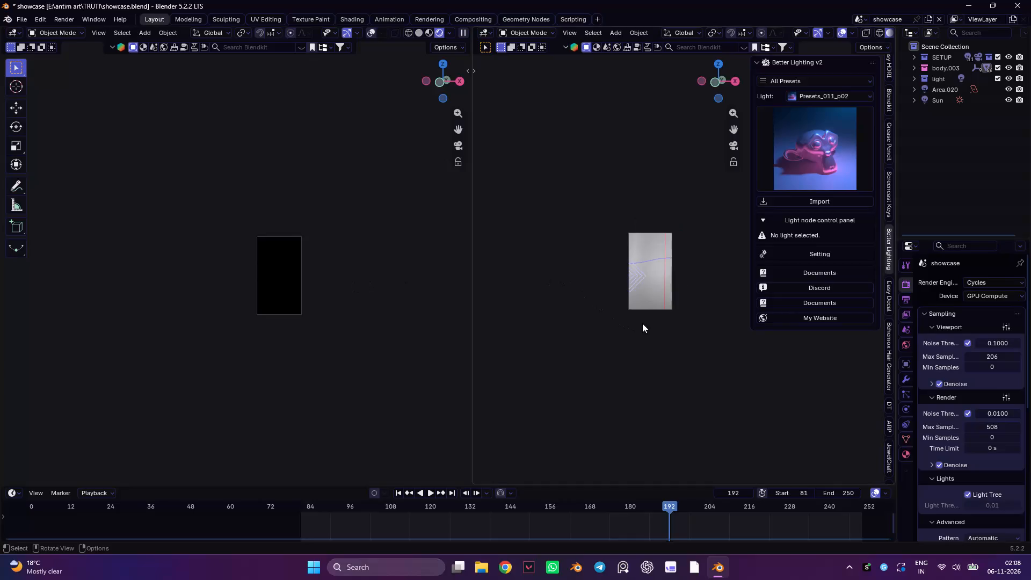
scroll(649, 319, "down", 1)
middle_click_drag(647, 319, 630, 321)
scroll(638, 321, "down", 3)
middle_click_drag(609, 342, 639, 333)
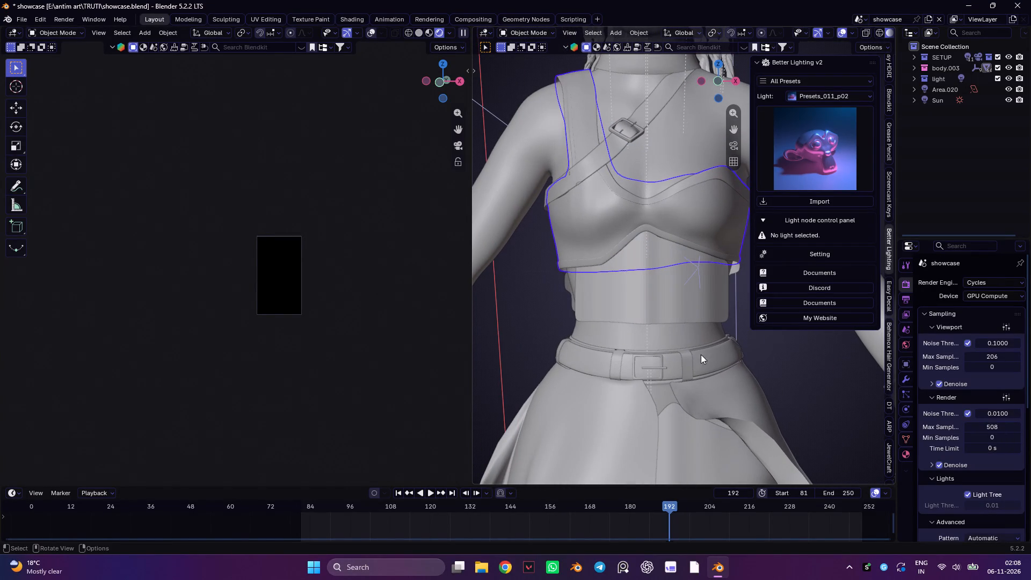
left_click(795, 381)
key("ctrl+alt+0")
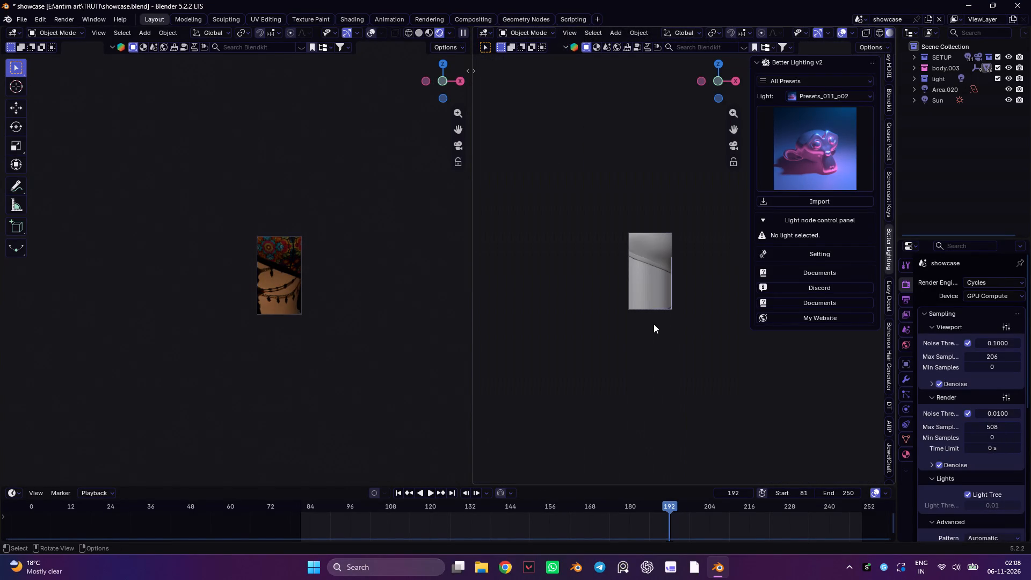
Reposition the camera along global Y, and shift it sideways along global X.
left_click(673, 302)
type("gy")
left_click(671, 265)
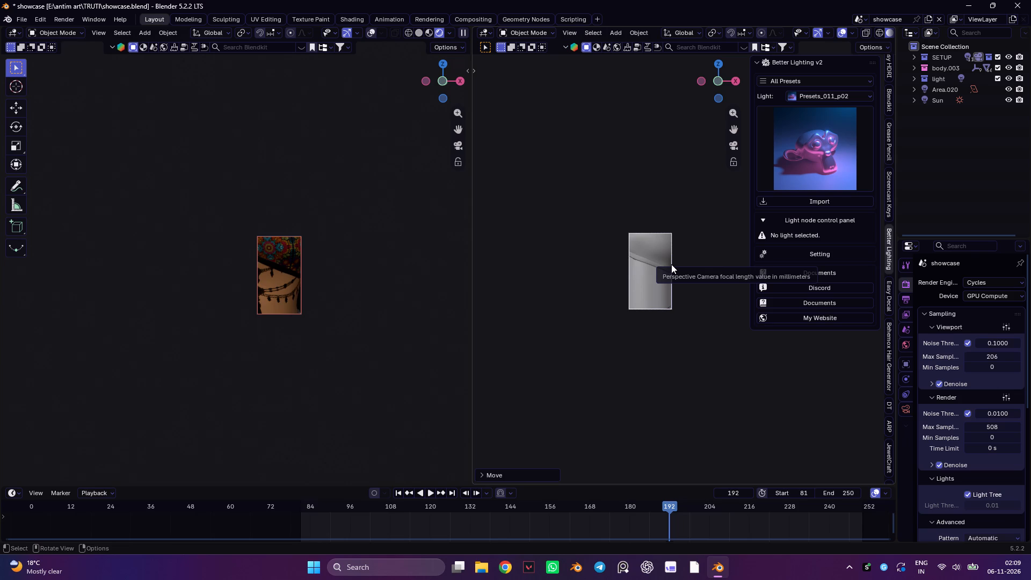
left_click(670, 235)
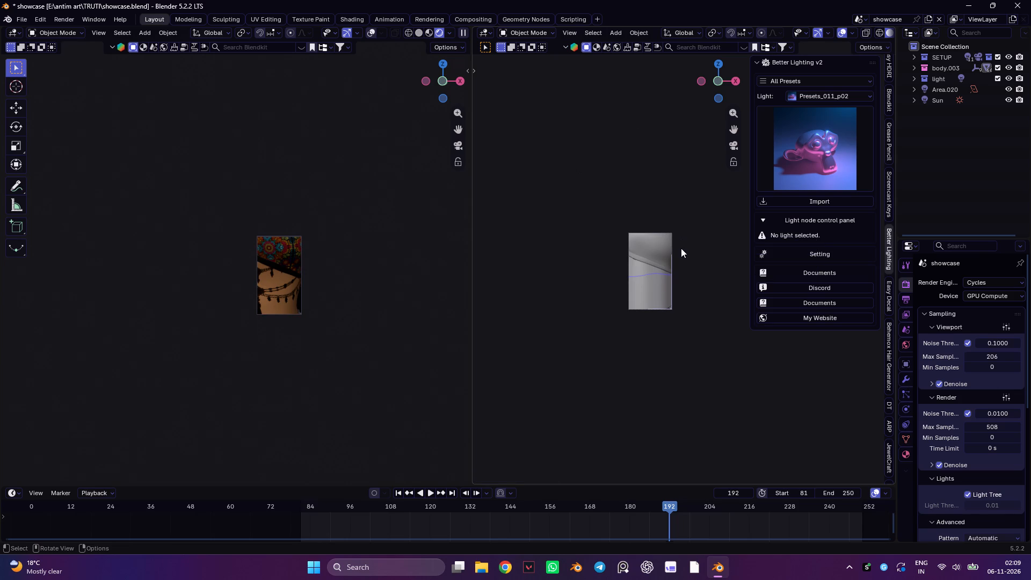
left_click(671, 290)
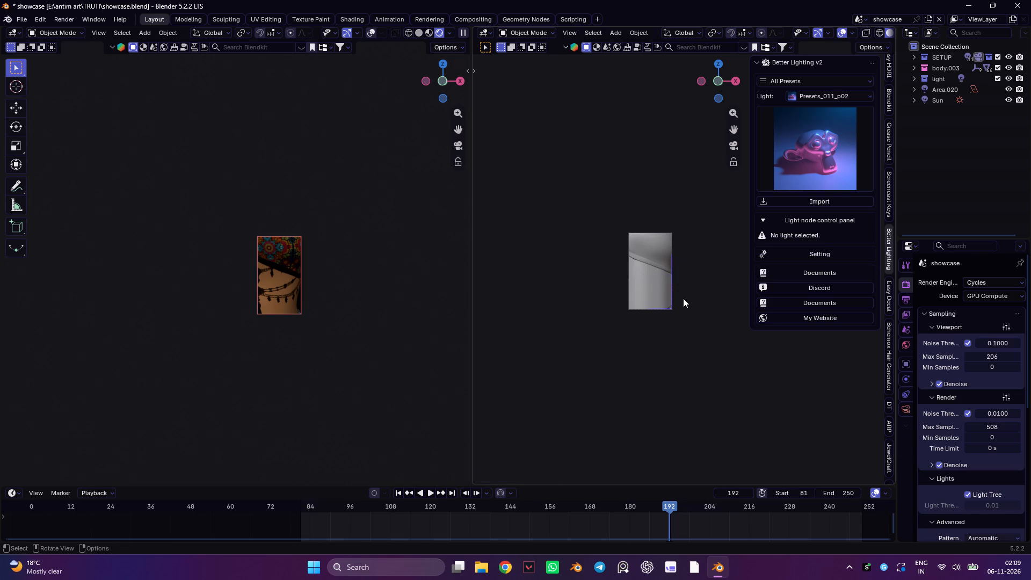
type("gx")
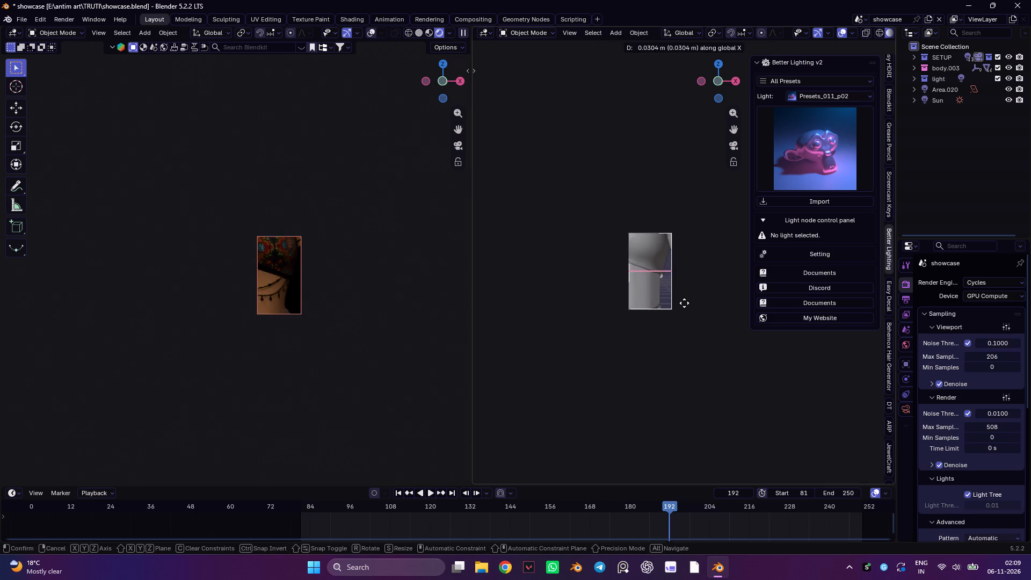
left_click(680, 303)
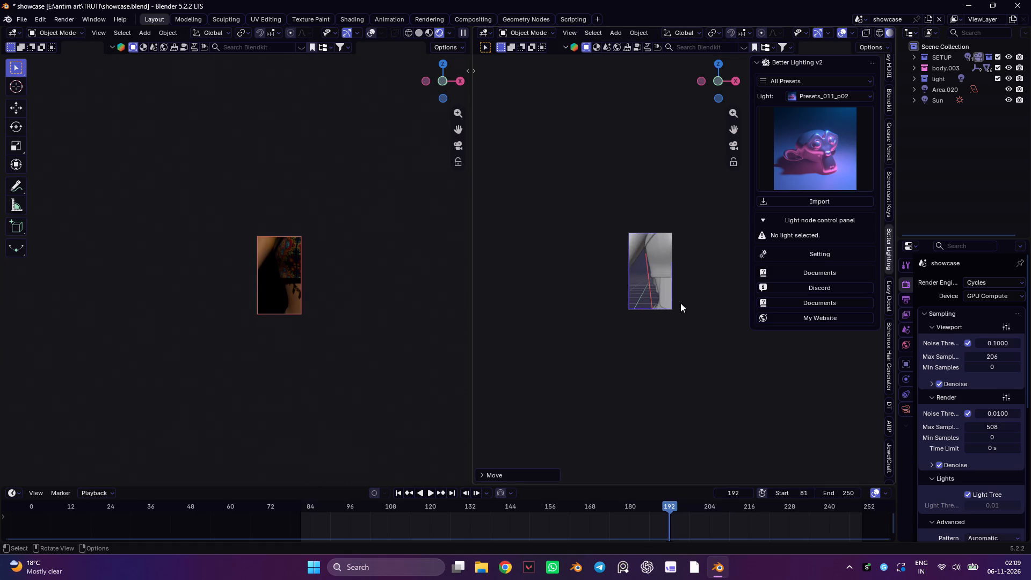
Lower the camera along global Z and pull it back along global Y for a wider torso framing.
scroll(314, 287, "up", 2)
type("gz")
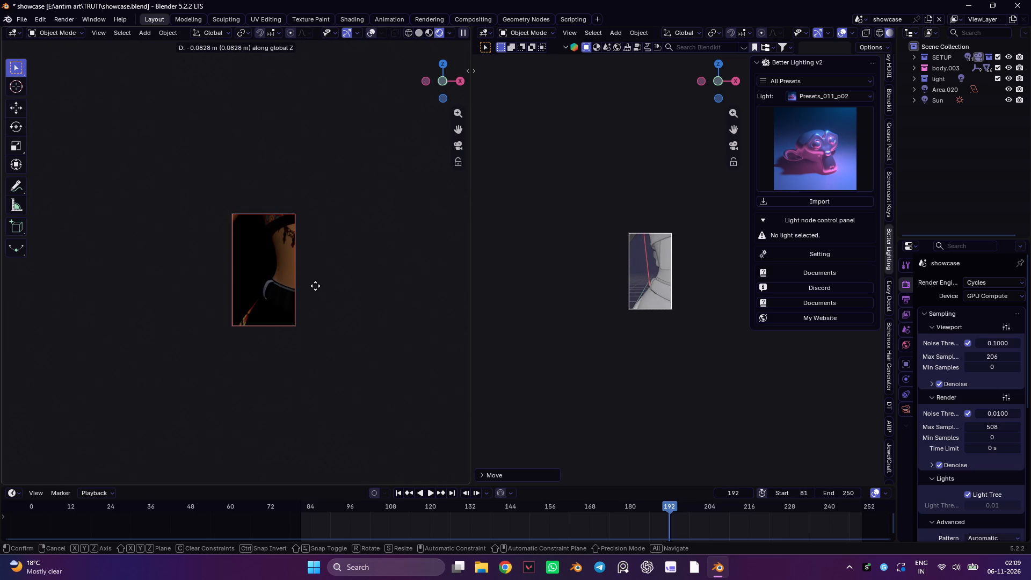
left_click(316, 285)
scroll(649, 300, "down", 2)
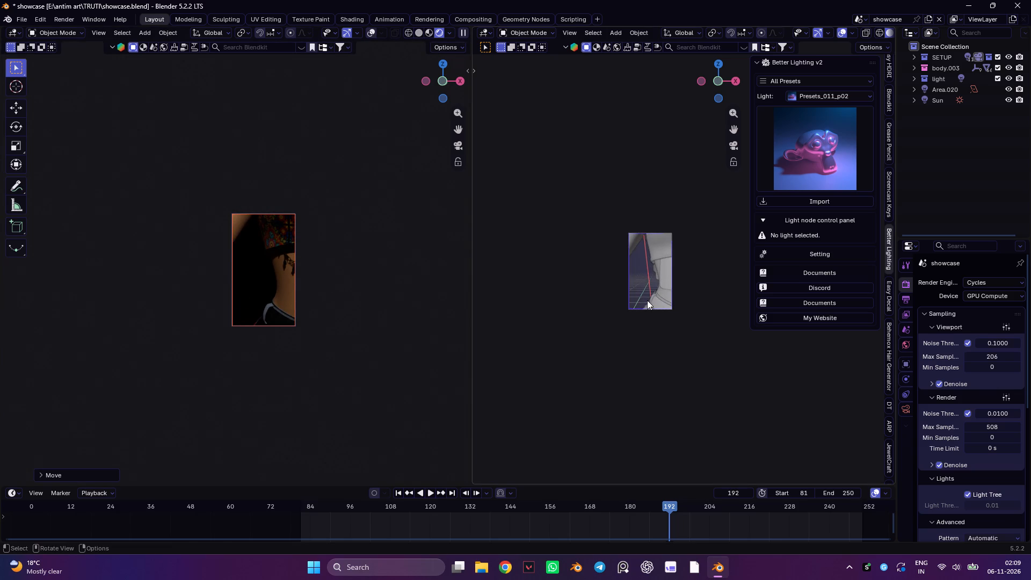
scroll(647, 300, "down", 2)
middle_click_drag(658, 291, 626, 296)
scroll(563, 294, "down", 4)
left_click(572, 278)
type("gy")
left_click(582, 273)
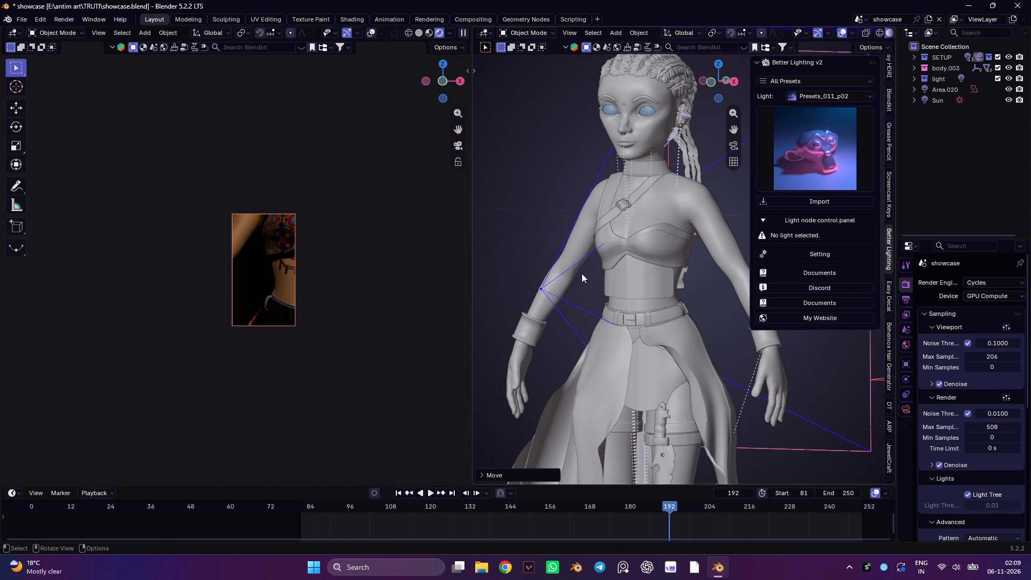
Go to frame 82, set the scene's start frame to 0, and save the showcase file.
left_click(304, 505)
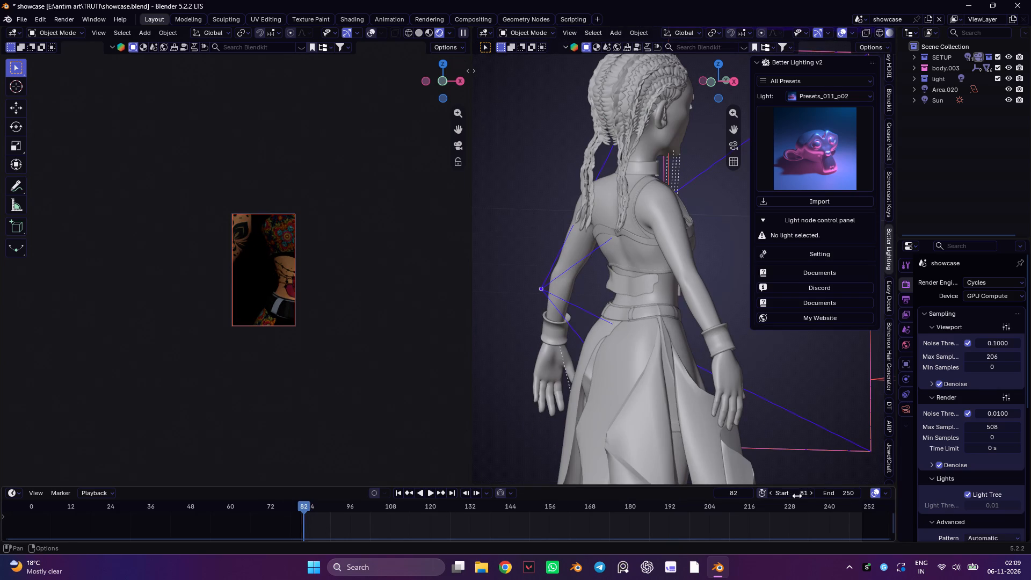
left_click(797, 496)
key("0")
key("Return")
key("ctrl+s")
Examine the rendered framing at frame 82 up close, including the back tattoos and the full figure outside the camera view.
scroll(293, 281, "up", 4)
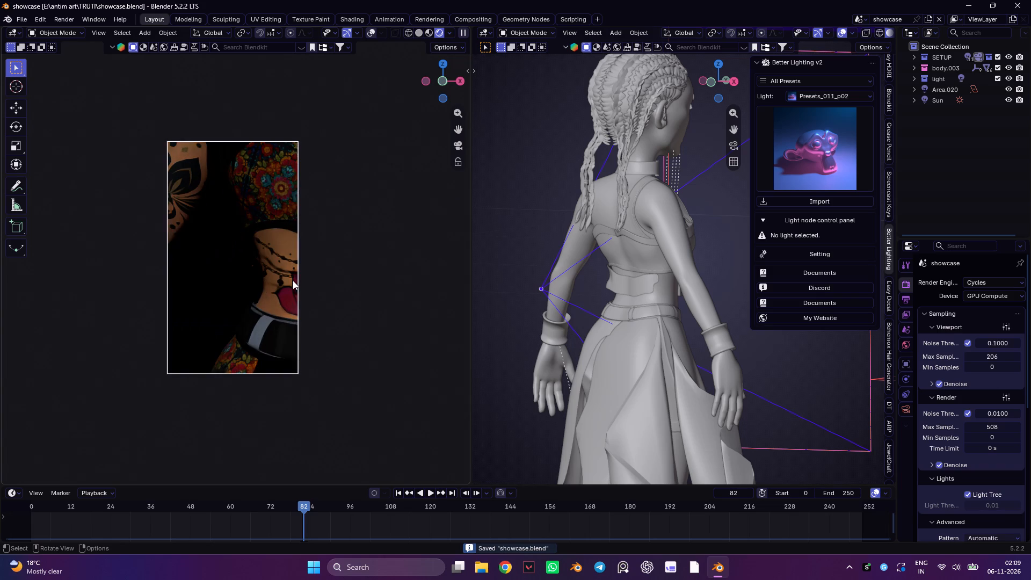
scroll(317, 300, "up", 4)
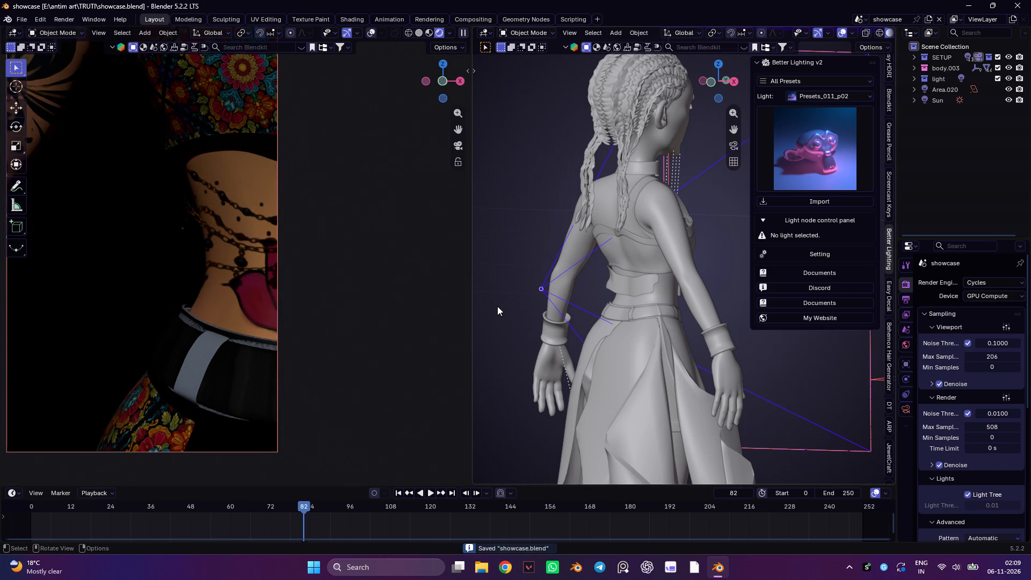
scroll(626, 324, "down", 4)
scroll(208, 291, "down", 3)
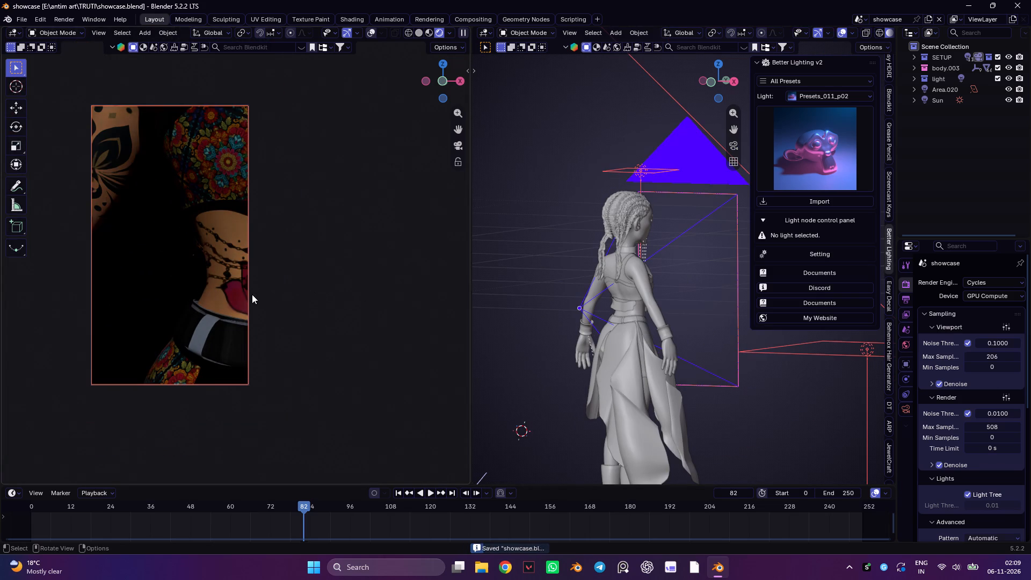
scroll(222, 294, "down", 3)
middle_click(227, 291)
scroll(215, 294, "down", 5)
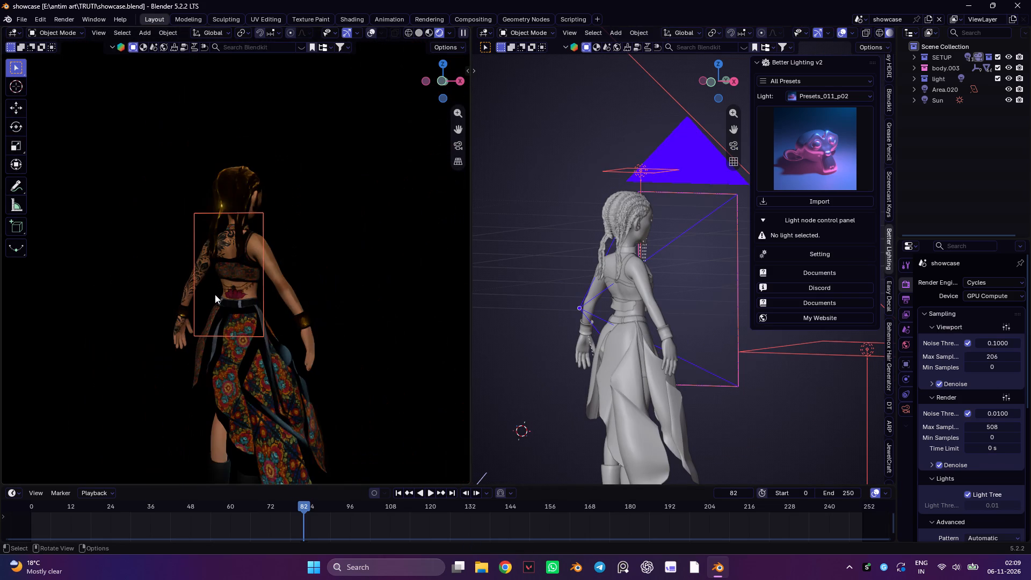
scroll(250, 286, "up", 8)
scroll(212, 304, "down", 2)
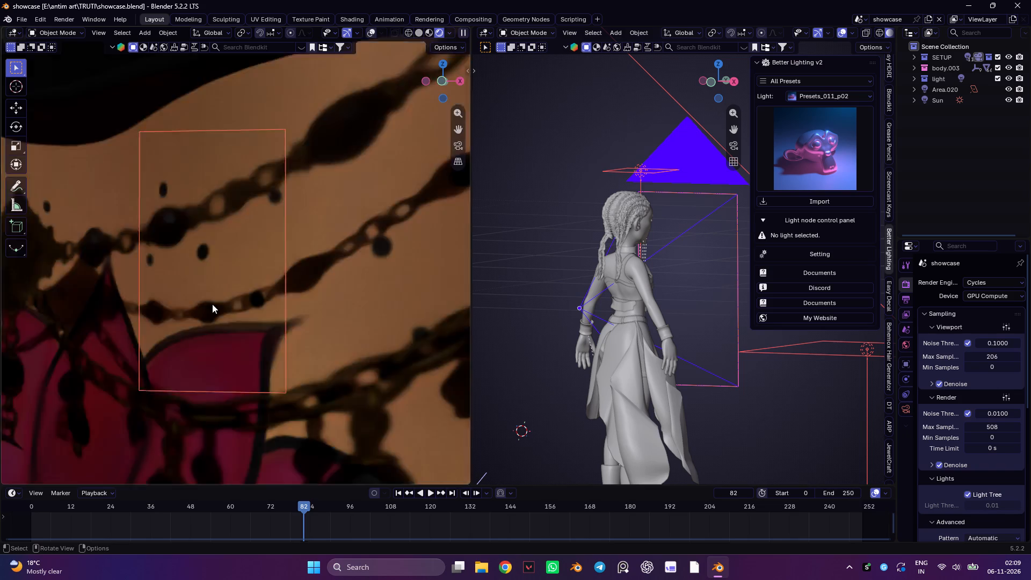
scroll(212, 304, "down", 1)
middle_click_drag(626, 331, 812, 342)
scroll(269, 299, "down", 3)
key("0")
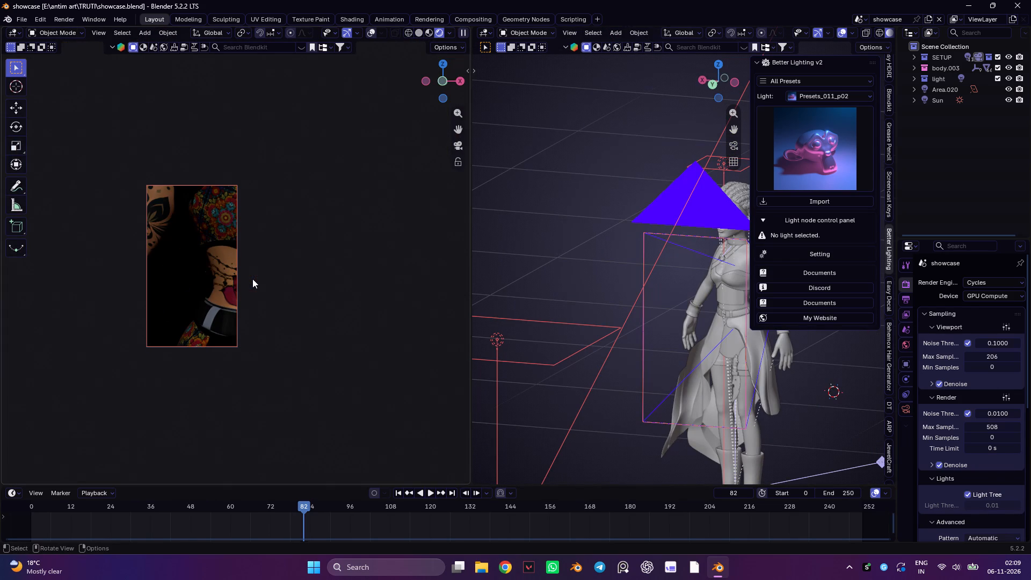
Align the camera to a front view of the character's torso, from the neck down to the belt.
scroll(695, 346, "down", 4)
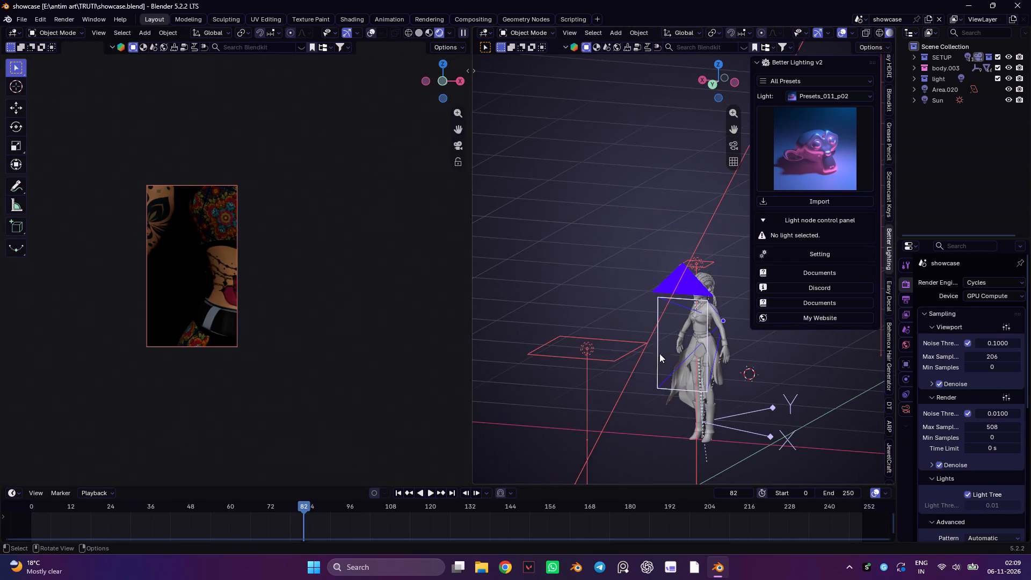
middle_click_drag(663, 320, 686, 328)
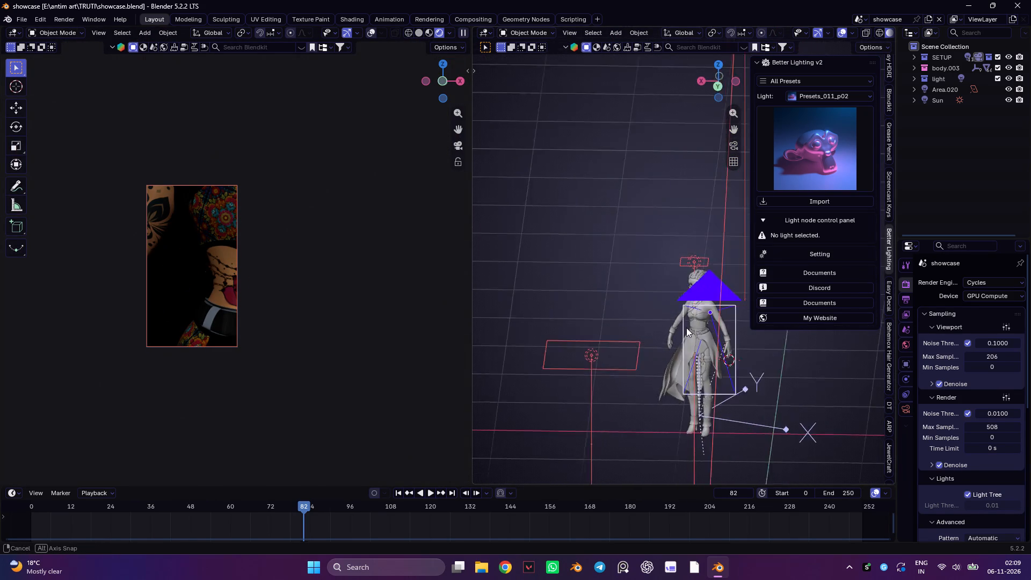
middle_click_drag(686, 328, 709, 322)
scroll(695, 329, "up", 13)
middle_click_drag(694, 334, 702, 330)
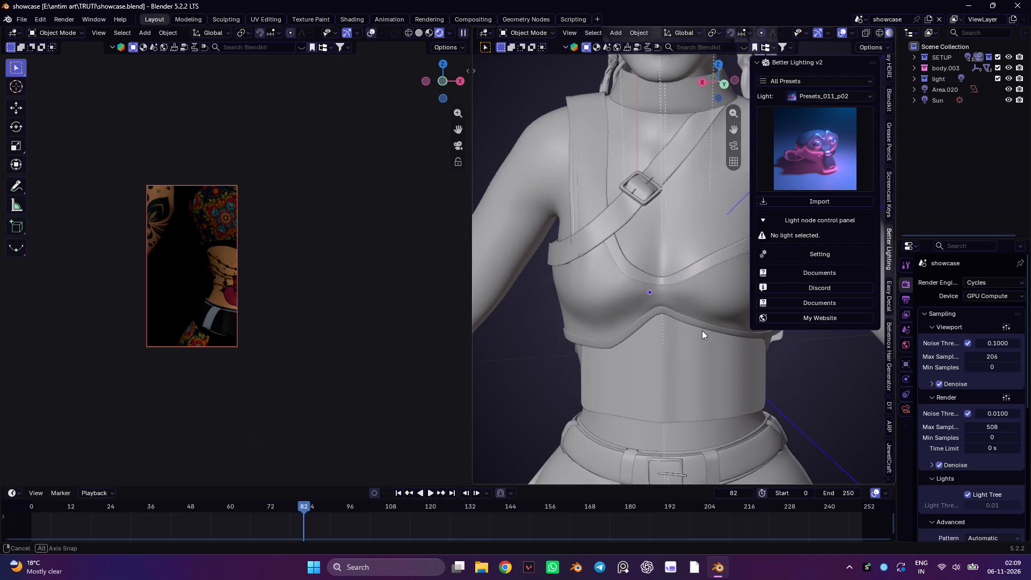
middle_click_drag(702, 330, 701, 318)
scroll(709, 275, "down", 4)
scroll(691, 343, "up", 4)
key("ctrl+alt+0")
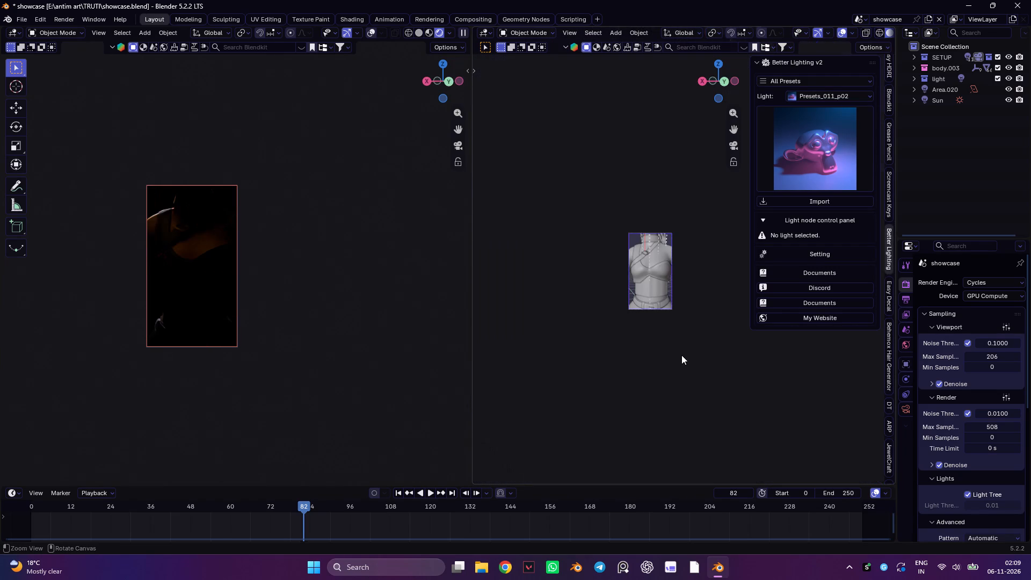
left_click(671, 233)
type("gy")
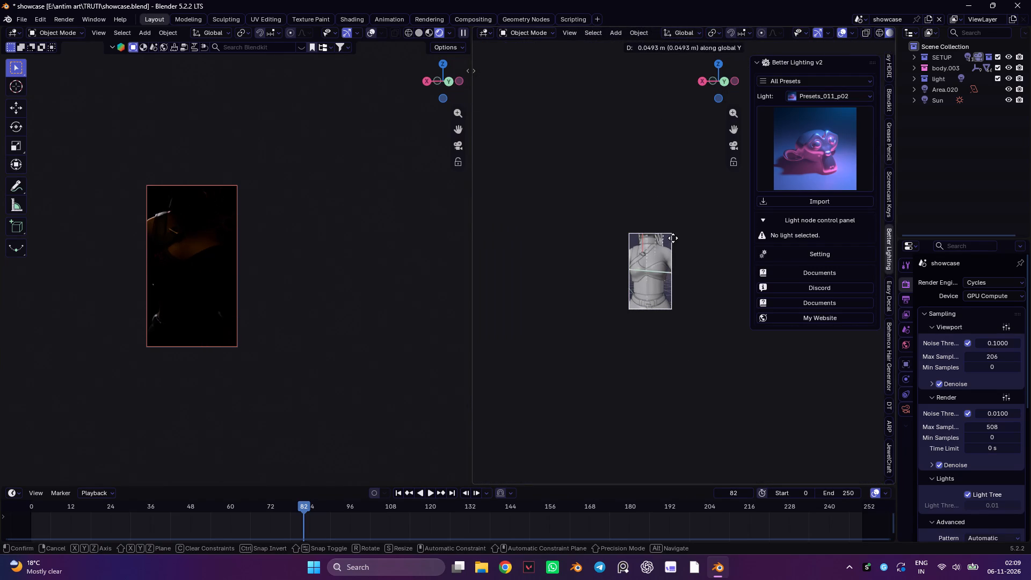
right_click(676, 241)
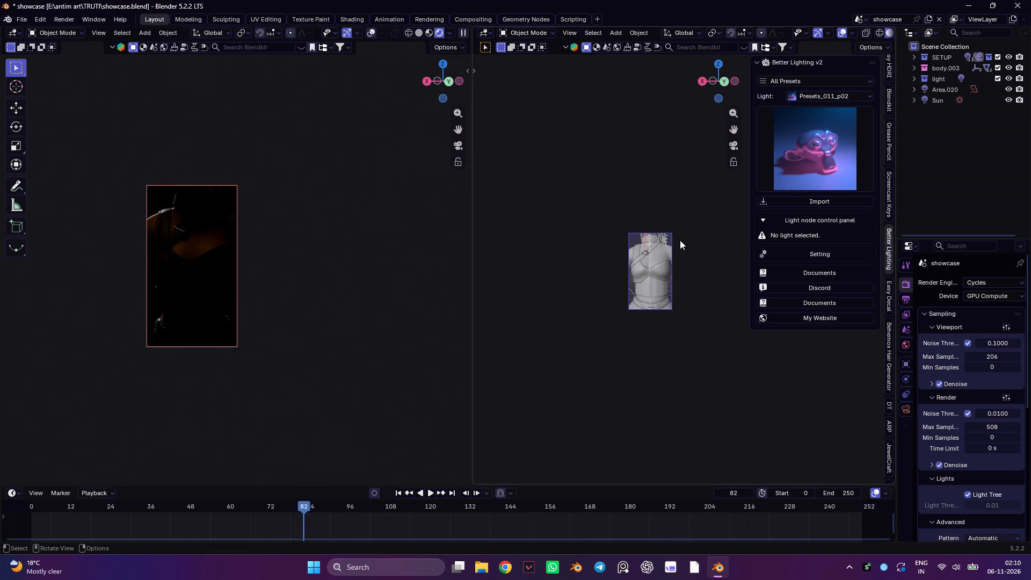
Lower the camera slightly along global Z to bring more of the belt into the torso framing.
type("gz")
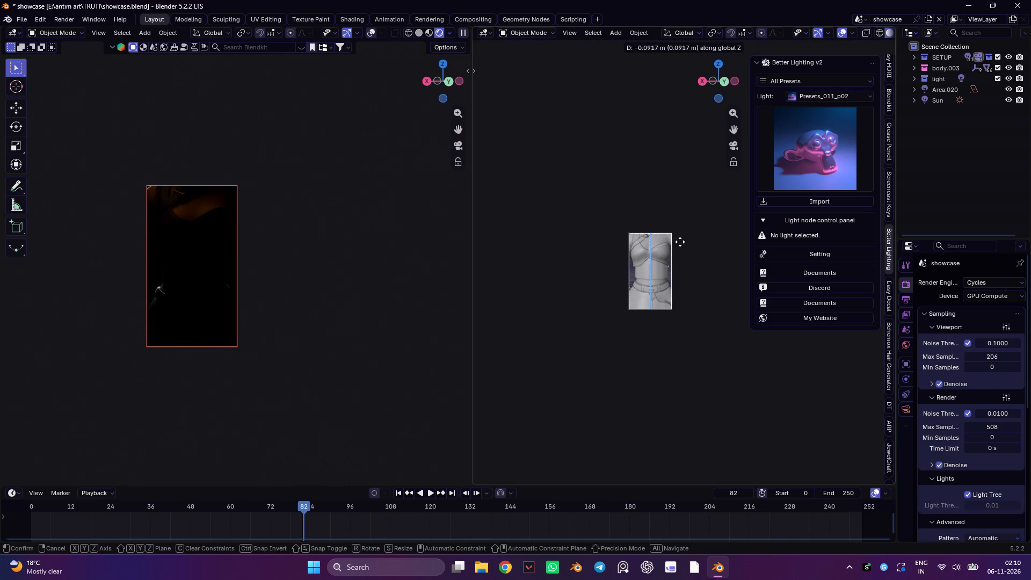
left_click(681, 241)
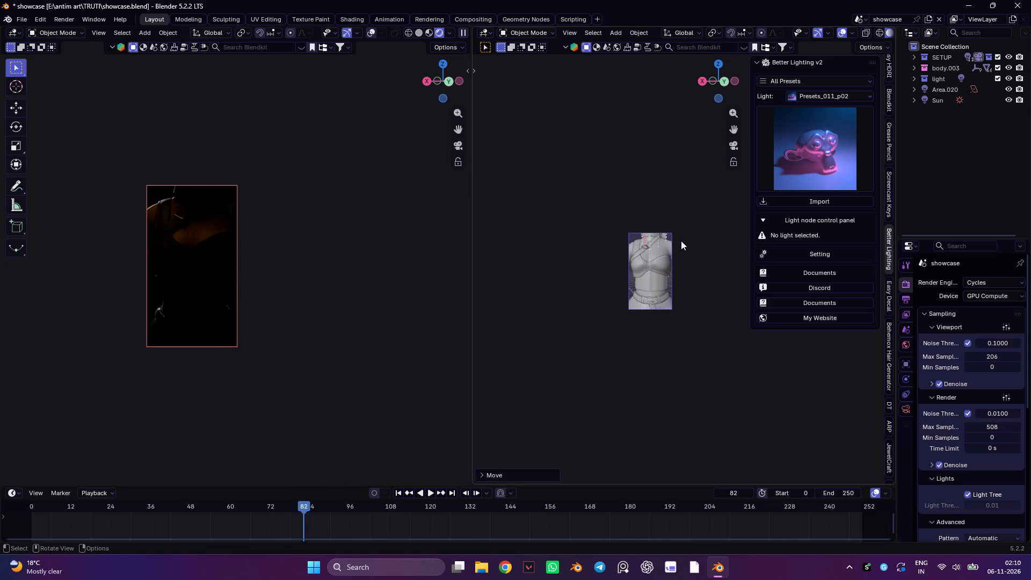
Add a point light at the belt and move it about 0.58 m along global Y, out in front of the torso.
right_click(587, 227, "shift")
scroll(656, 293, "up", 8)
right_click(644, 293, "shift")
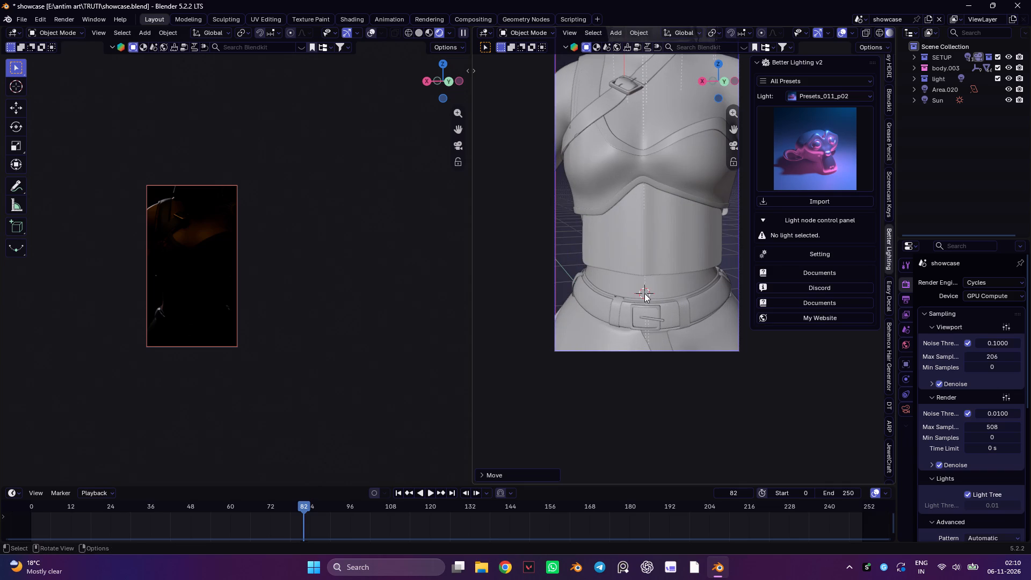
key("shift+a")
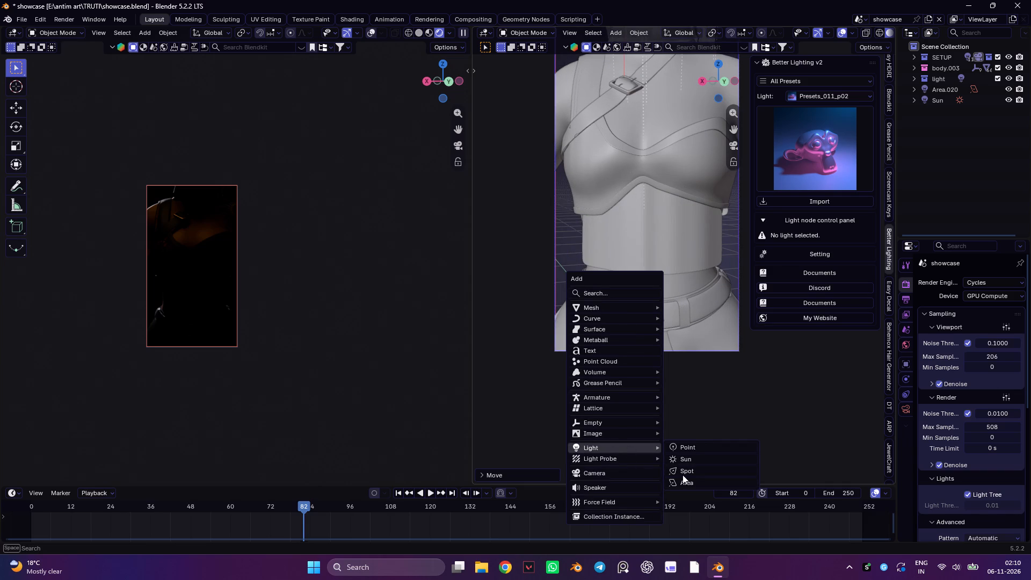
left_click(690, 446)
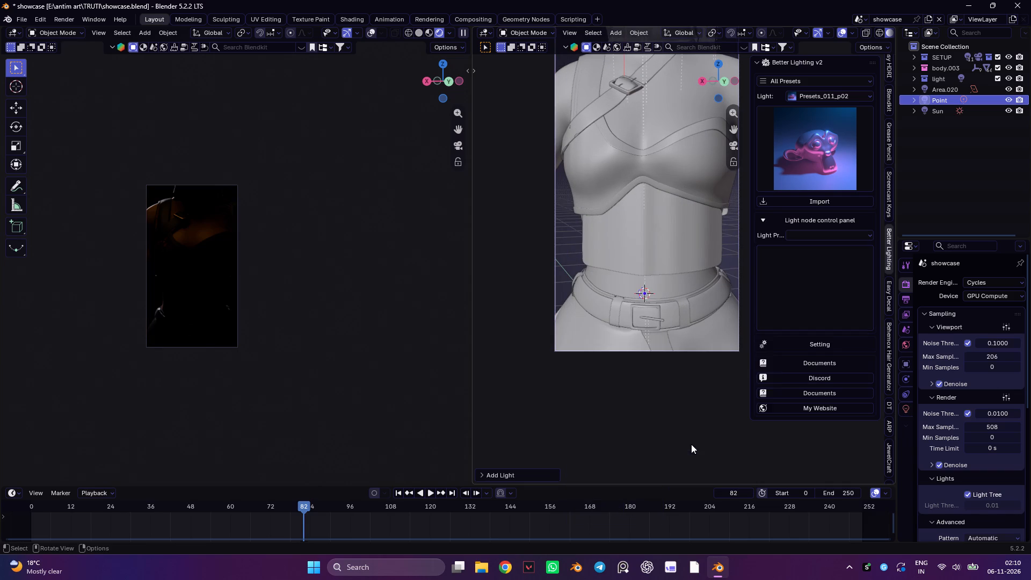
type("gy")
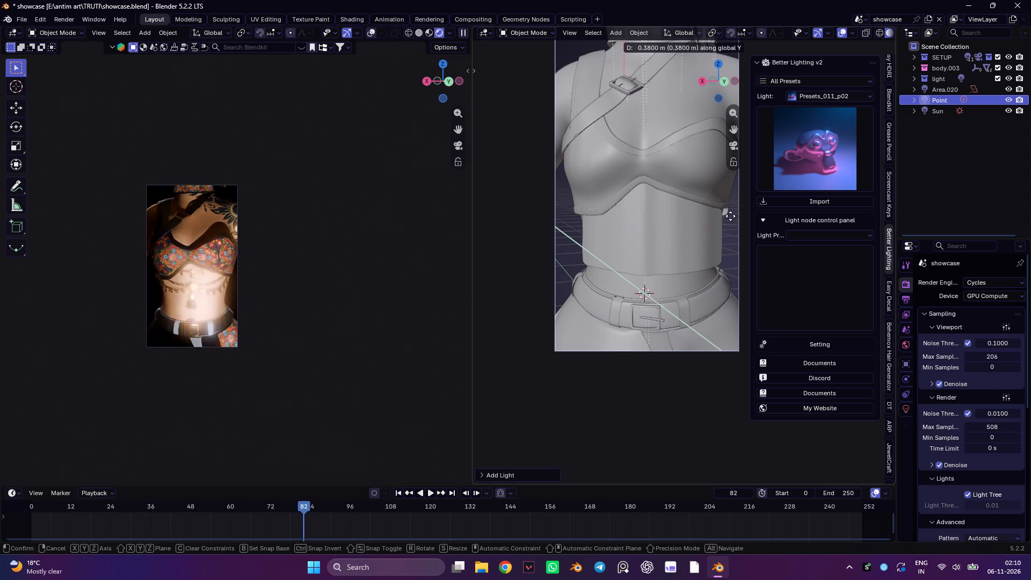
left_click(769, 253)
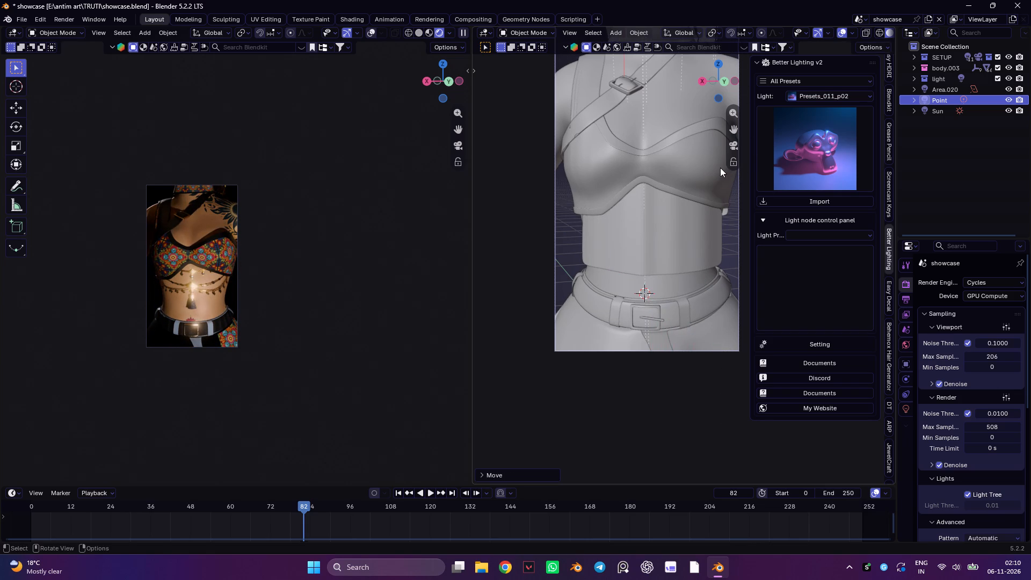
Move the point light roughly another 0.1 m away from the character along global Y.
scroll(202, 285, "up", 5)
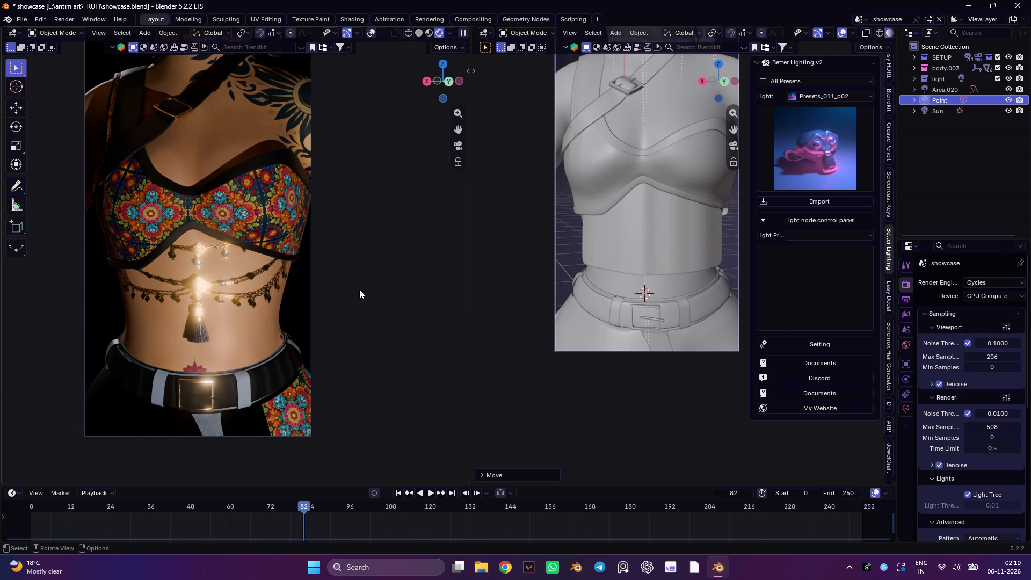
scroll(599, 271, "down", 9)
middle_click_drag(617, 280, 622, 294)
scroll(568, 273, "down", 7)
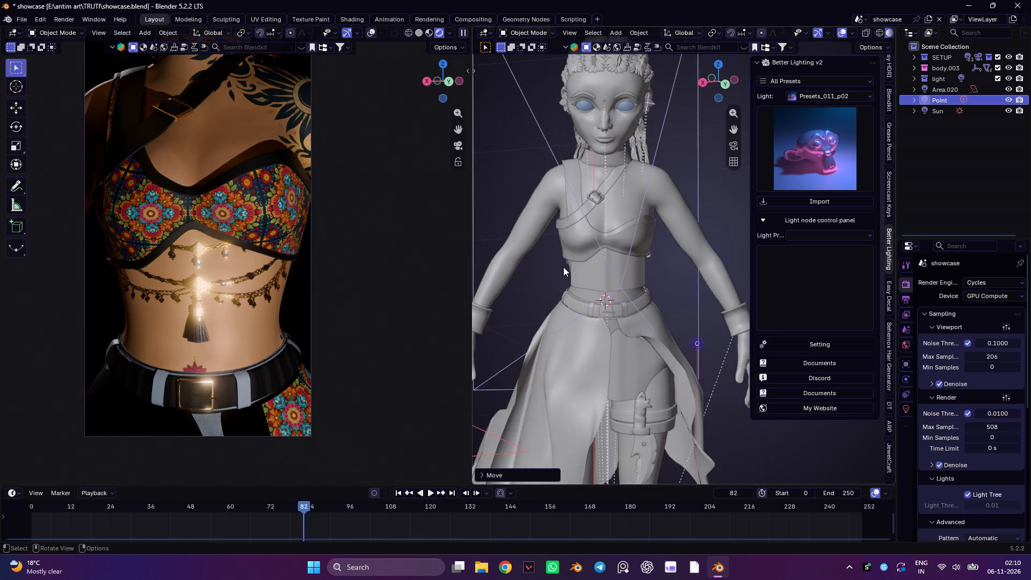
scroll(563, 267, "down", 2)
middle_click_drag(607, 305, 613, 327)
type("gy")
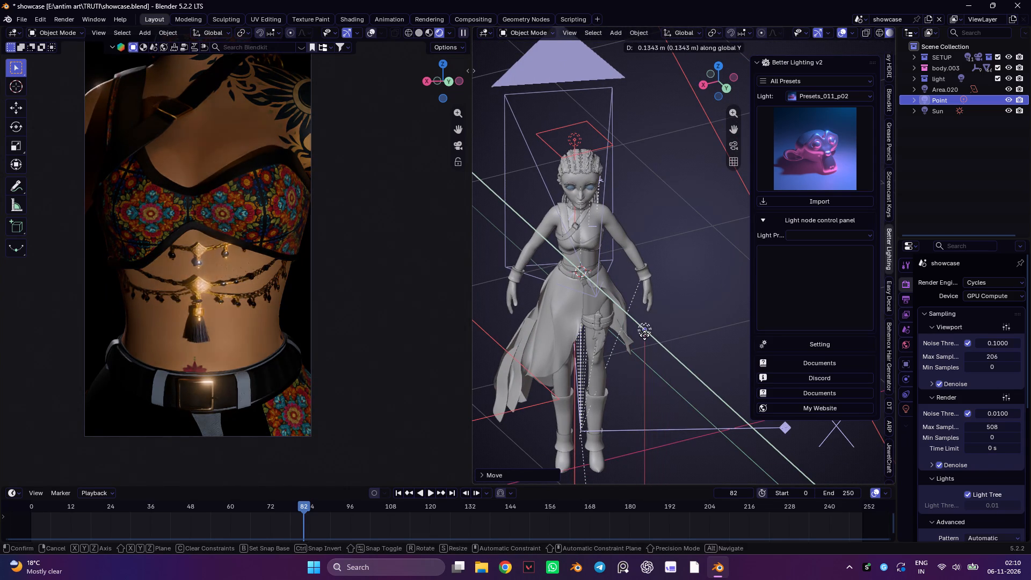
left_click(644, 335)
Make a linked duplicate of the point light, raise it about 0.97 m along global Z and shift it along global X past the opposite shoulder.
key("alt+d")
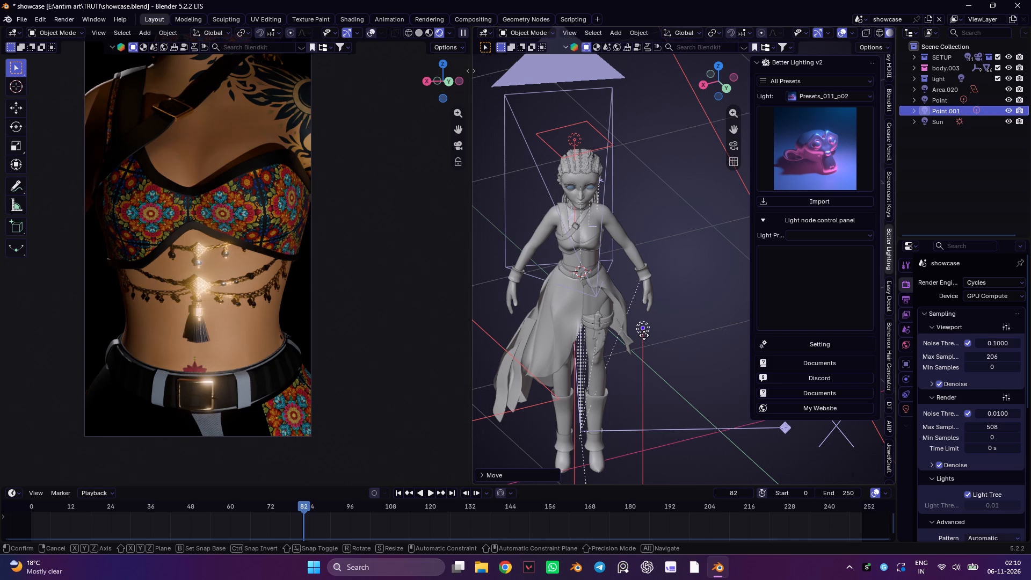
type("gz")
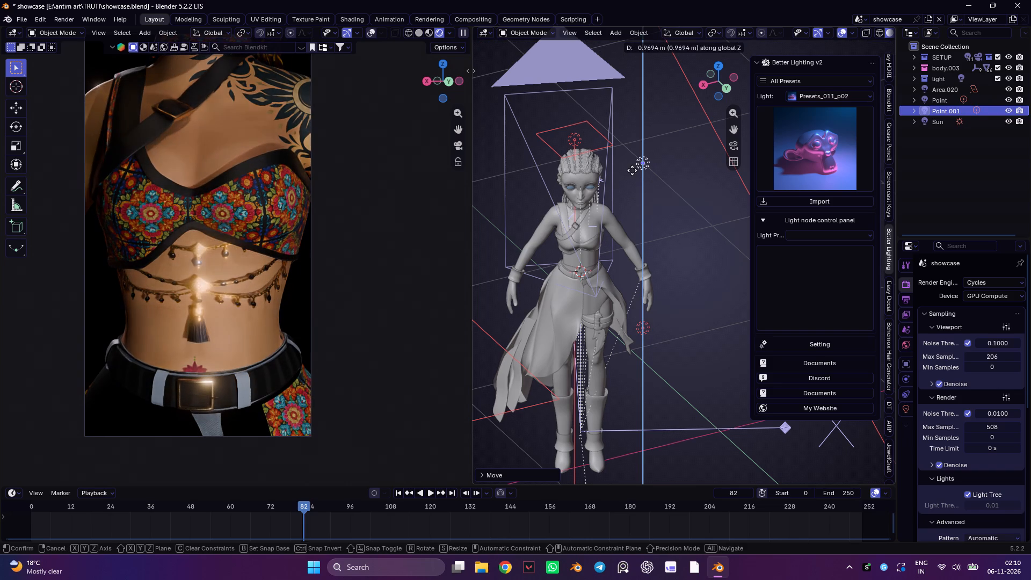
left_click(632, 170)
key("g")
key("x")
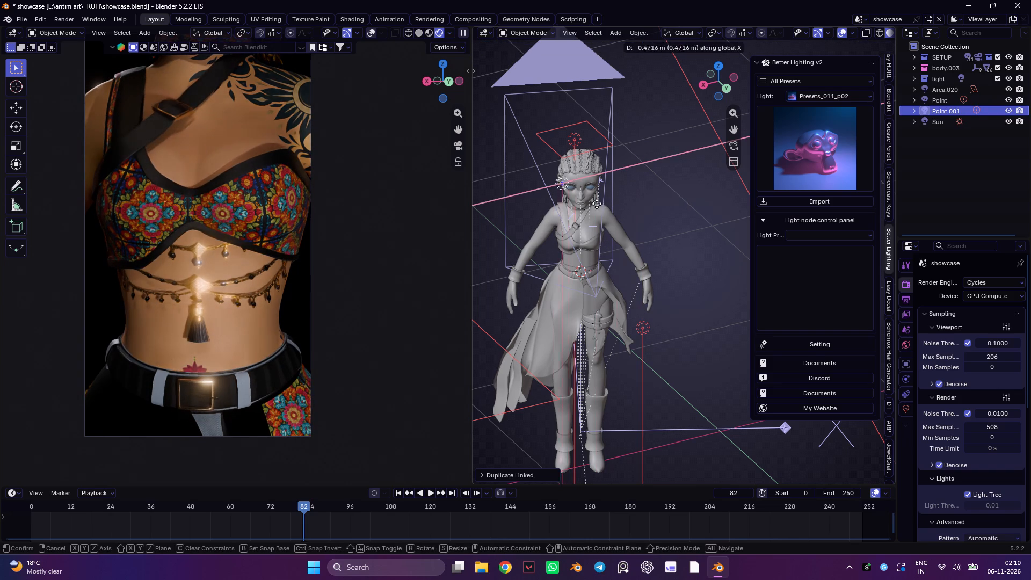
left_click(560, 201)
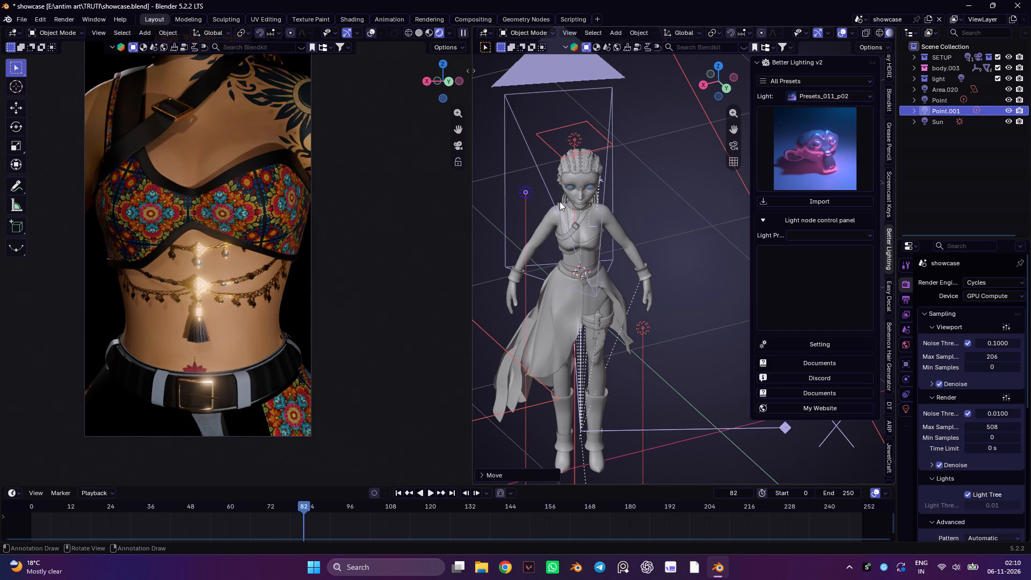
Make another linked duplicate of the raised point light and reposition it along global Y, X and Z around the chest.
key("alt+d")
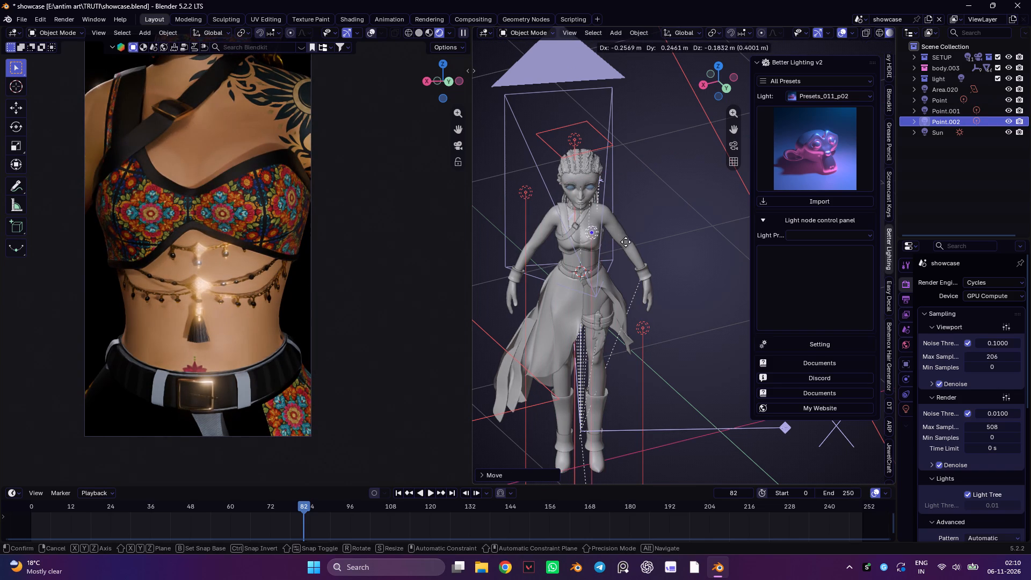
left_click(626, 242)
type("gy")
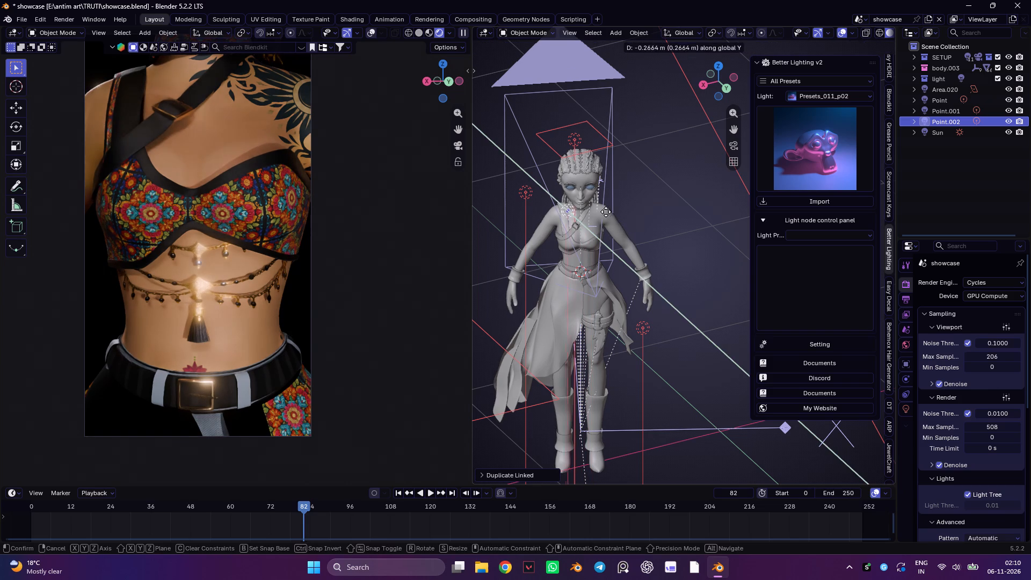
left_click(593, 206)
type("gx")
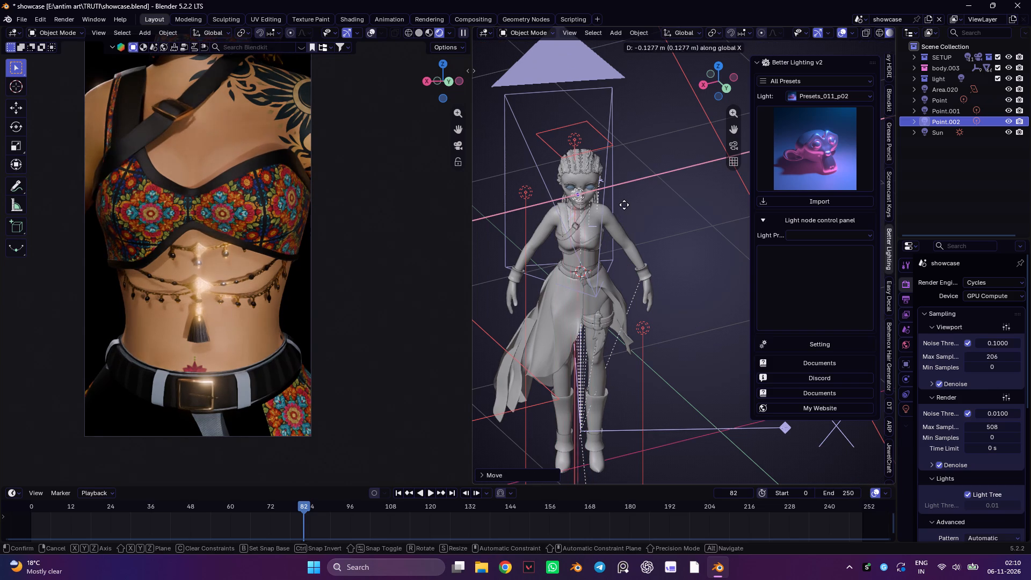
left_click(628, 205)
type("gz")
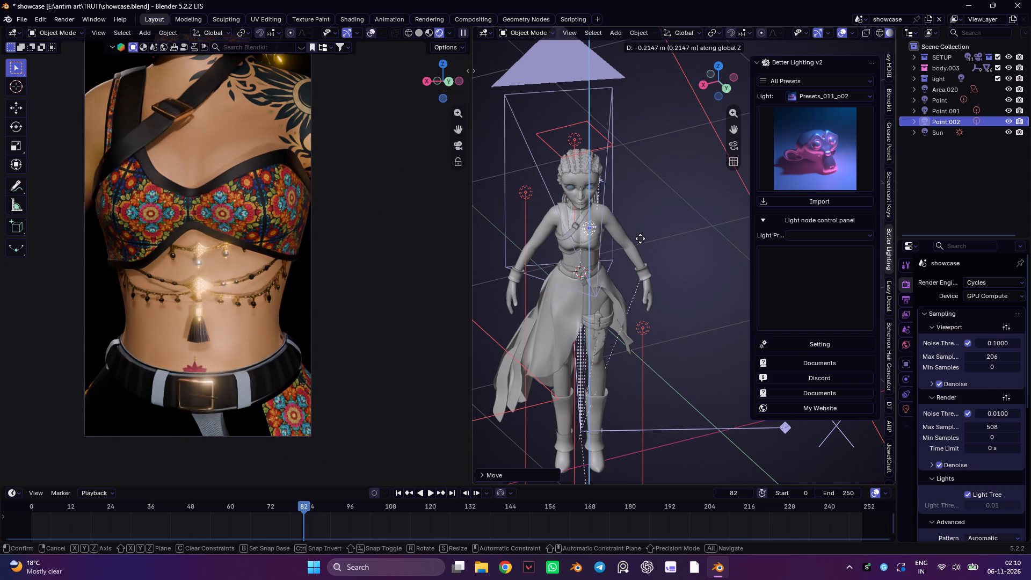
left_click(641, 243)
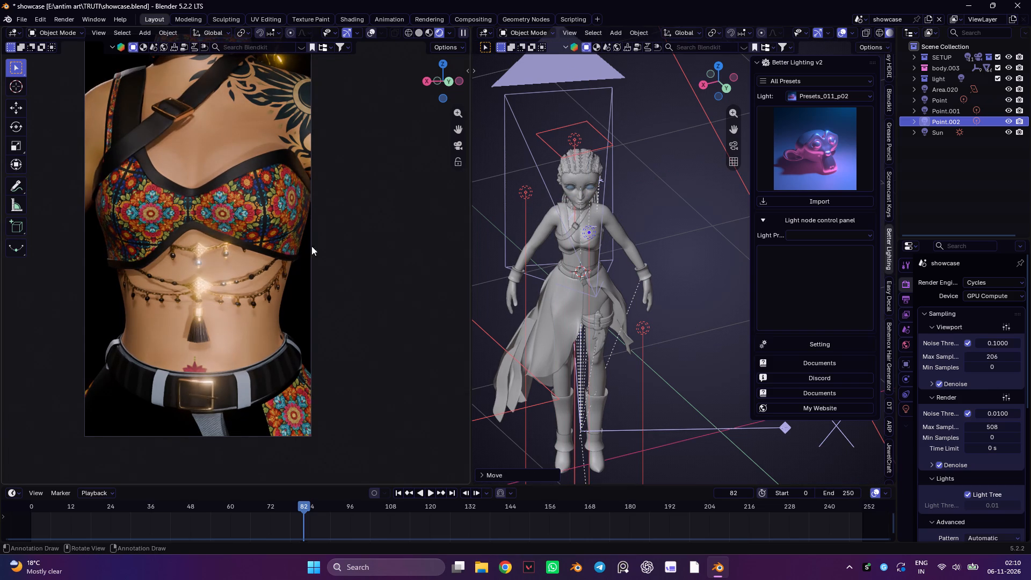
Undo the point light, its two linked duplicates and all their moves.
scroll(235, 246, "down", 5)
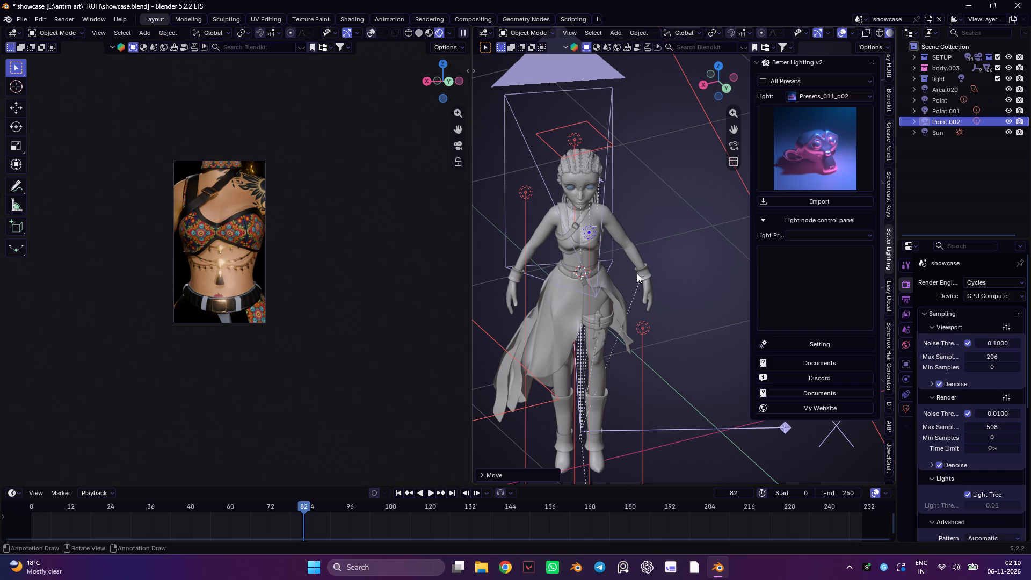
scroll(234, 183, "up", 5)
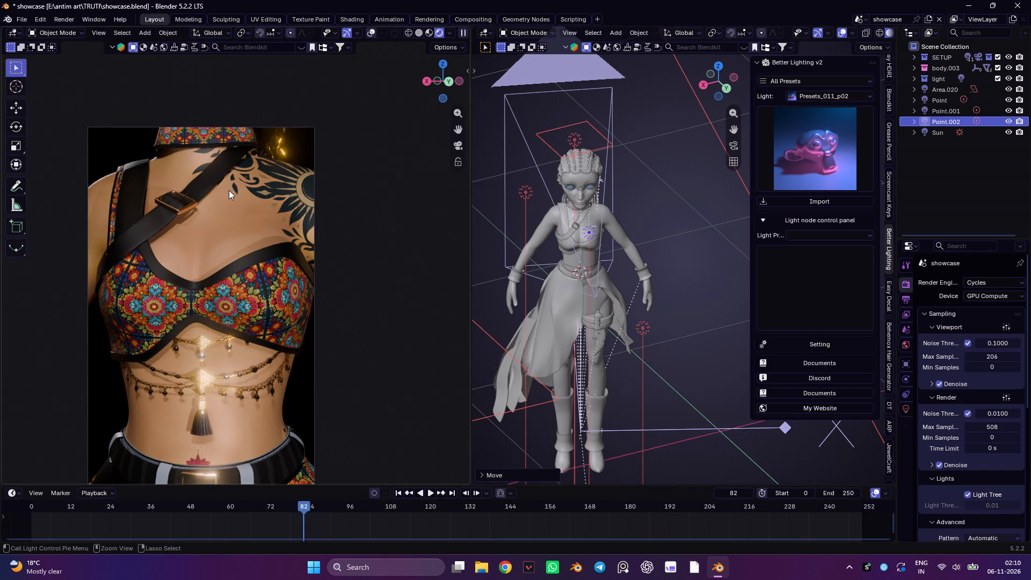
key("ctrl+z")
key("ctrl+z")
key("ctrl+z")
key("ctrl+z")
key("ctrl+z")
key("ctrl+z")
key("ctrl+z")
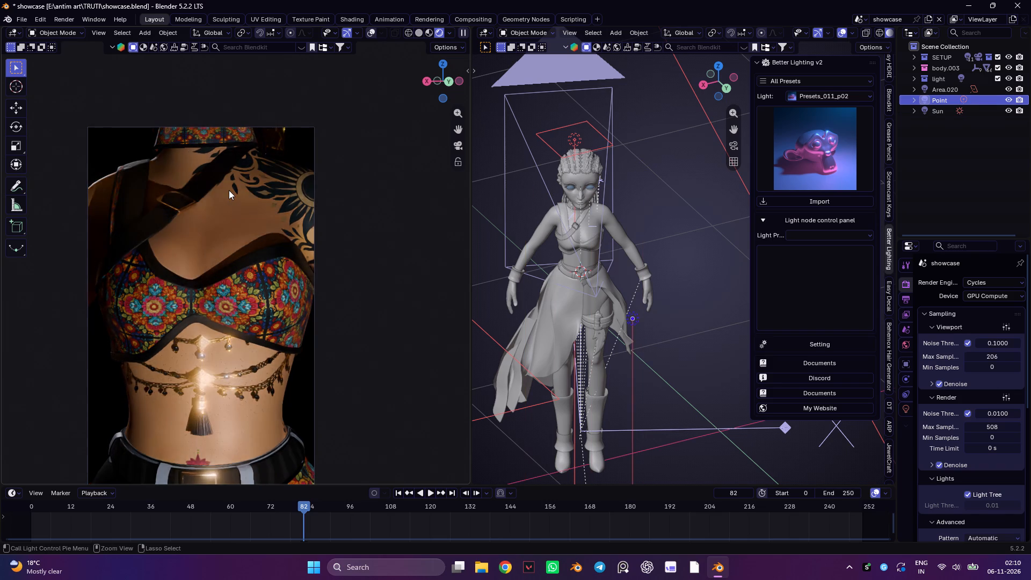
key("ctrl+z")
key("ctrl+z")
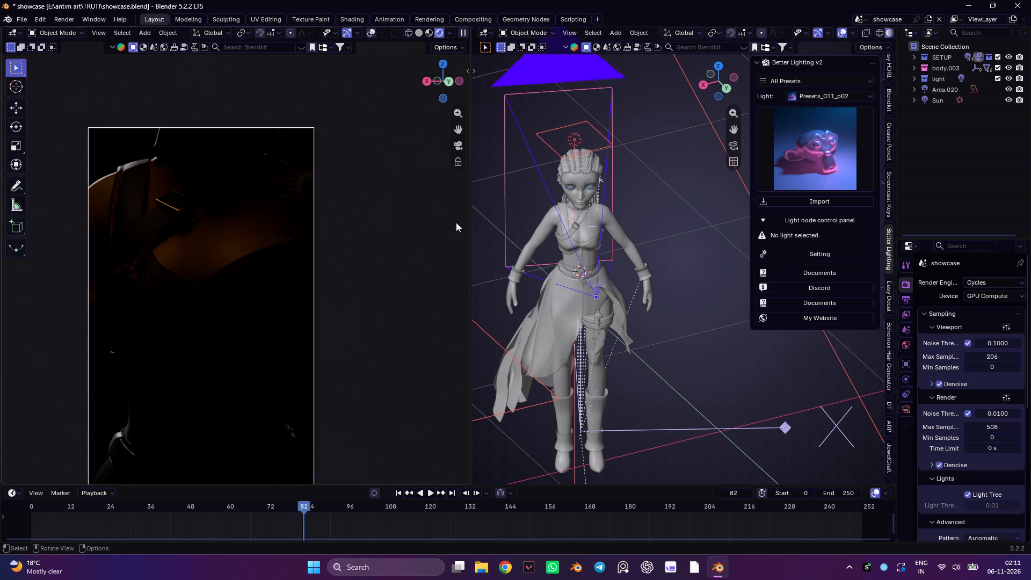
Add an area light beside the character's shoulder and raise it along global Z to about head height.
scroll(234, 156, "down", 3)
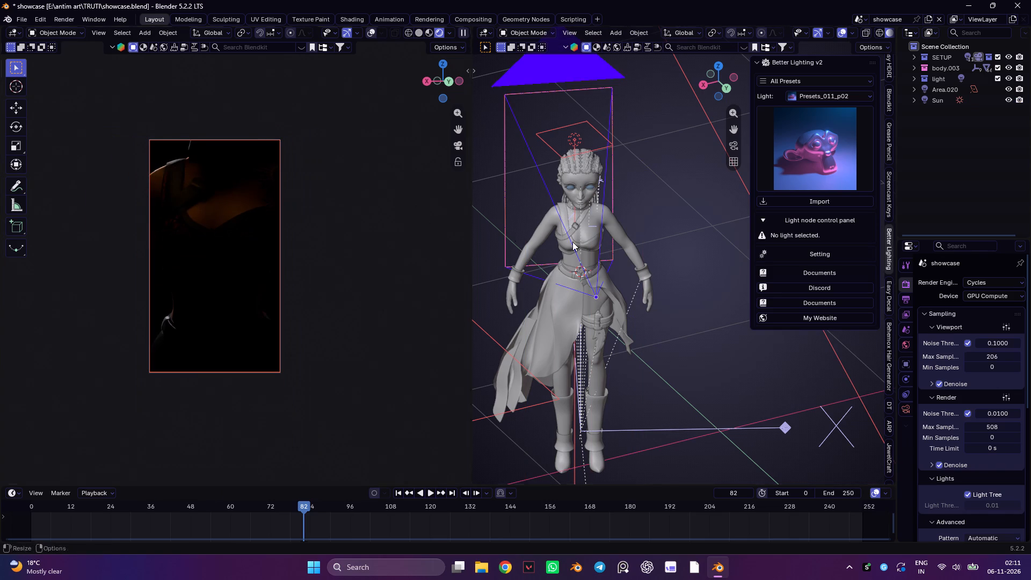
scroll(651, 234, "down", 3)
right_click(557, 224, "shift")
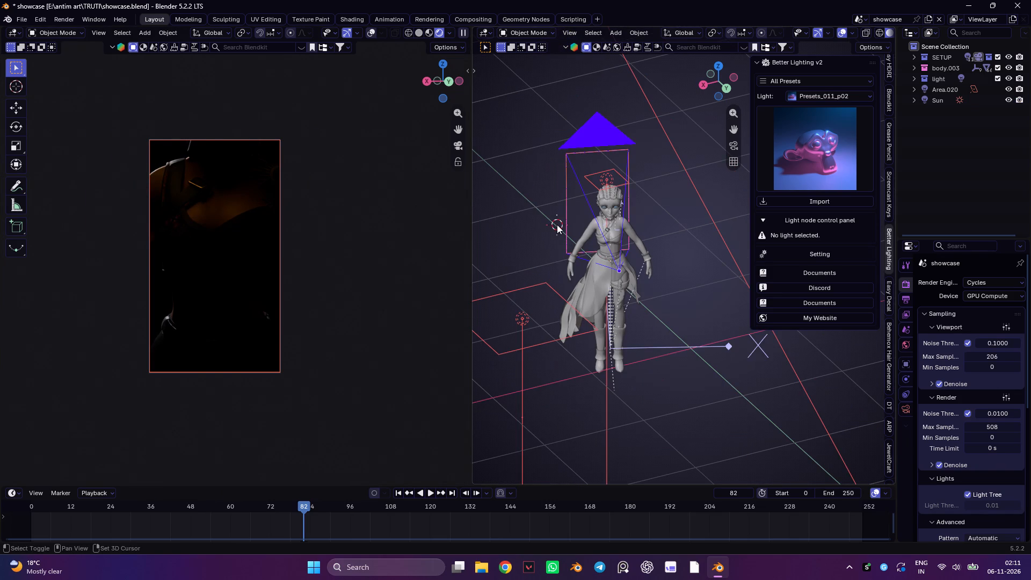
key("shift+a")
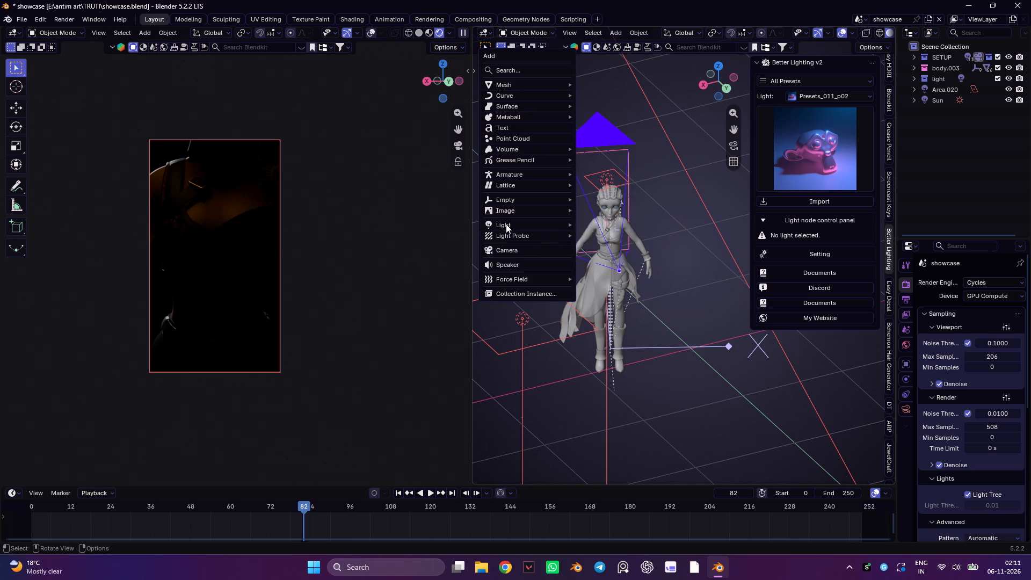
left_click(617, 259)
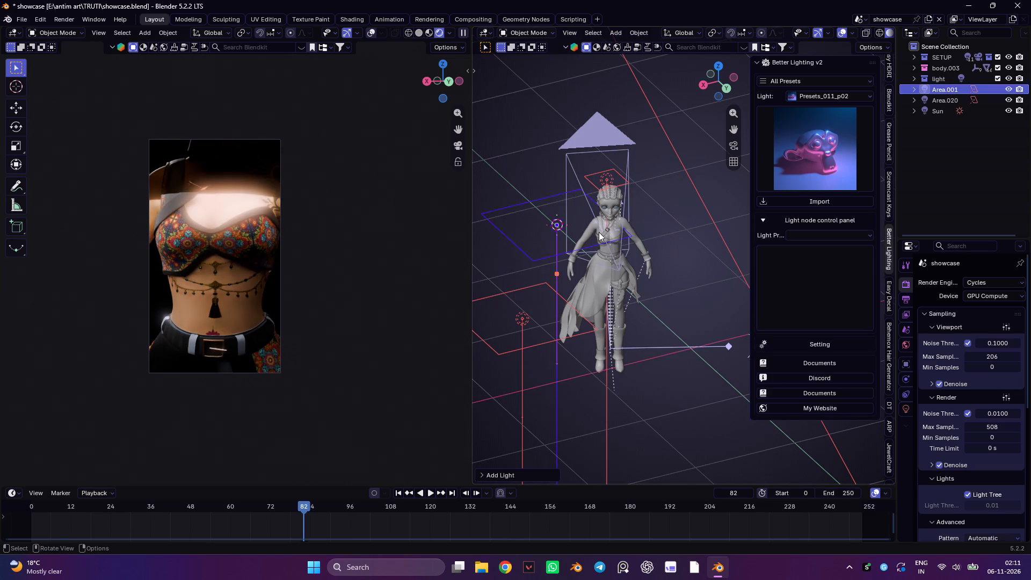
type("gz")
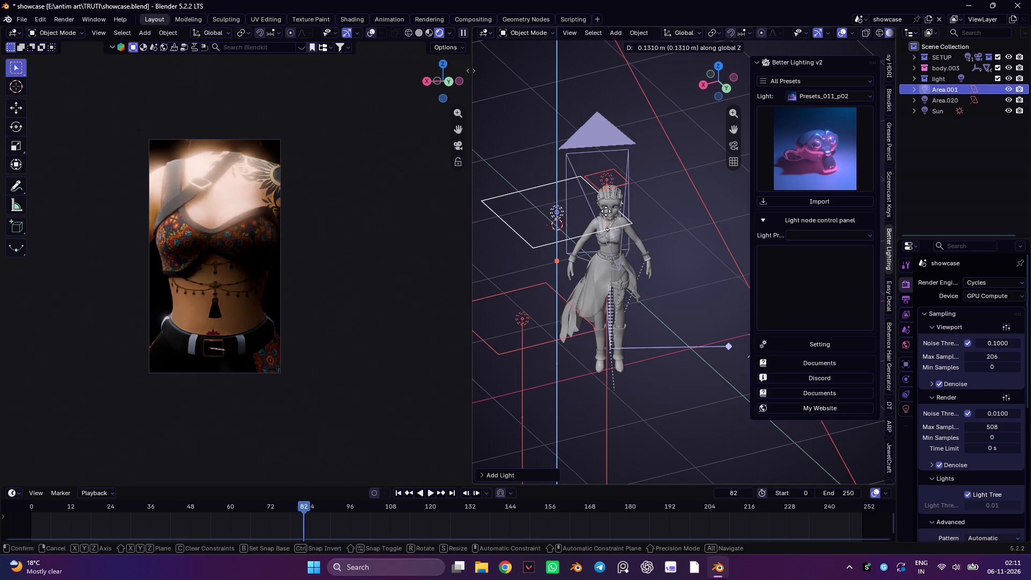
left_click(605, 208)
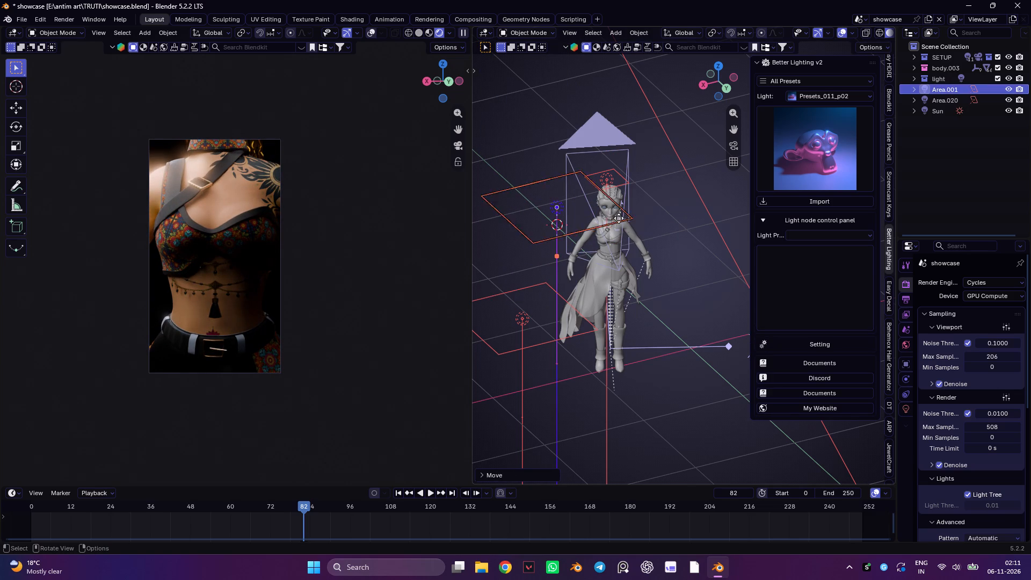
Select the camera, adjust it slightly along global Z, and move it about -0.18 m along global Y.
scroll(629, 257, "up", 3)
scroll(623, 258, "down", 4)
left_click(607, 144)
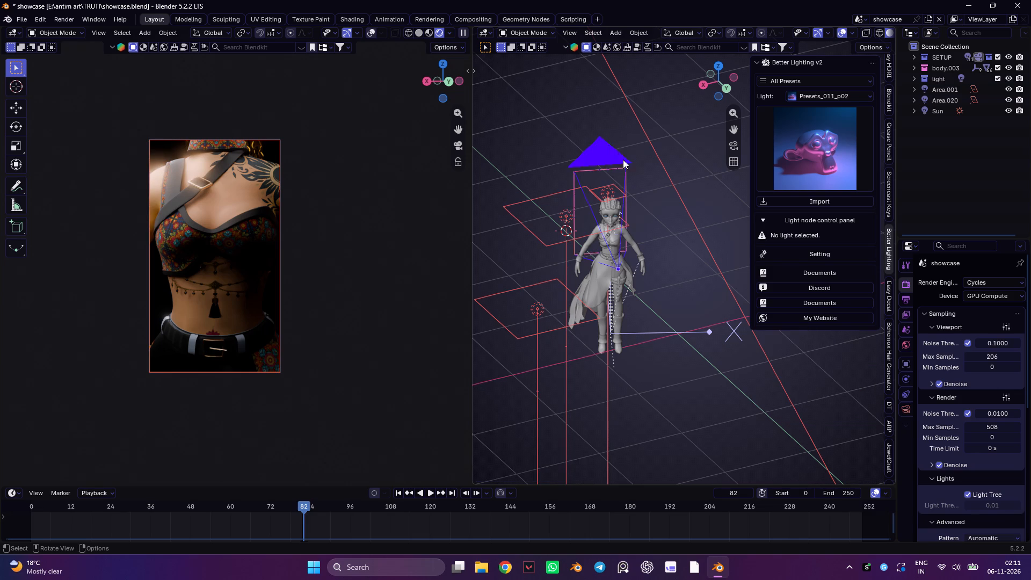
type("gz")
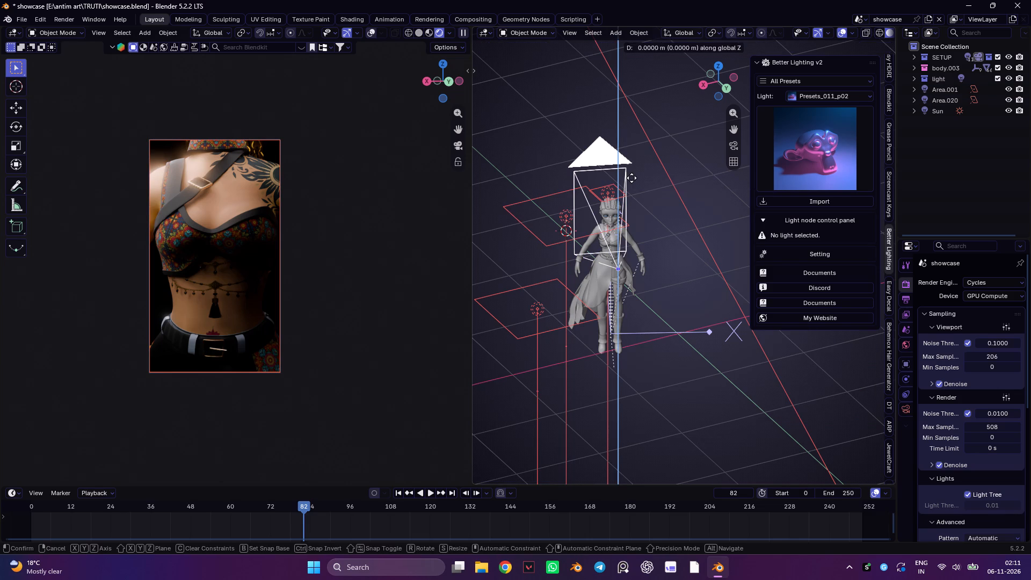
left_click(631, 182)
type("gy")
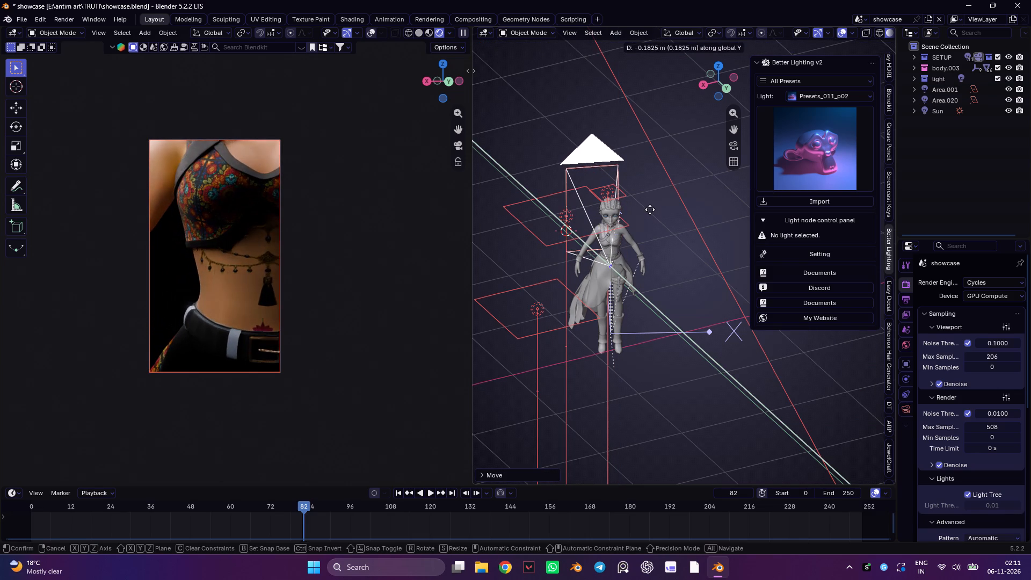
left_click(650, 209)
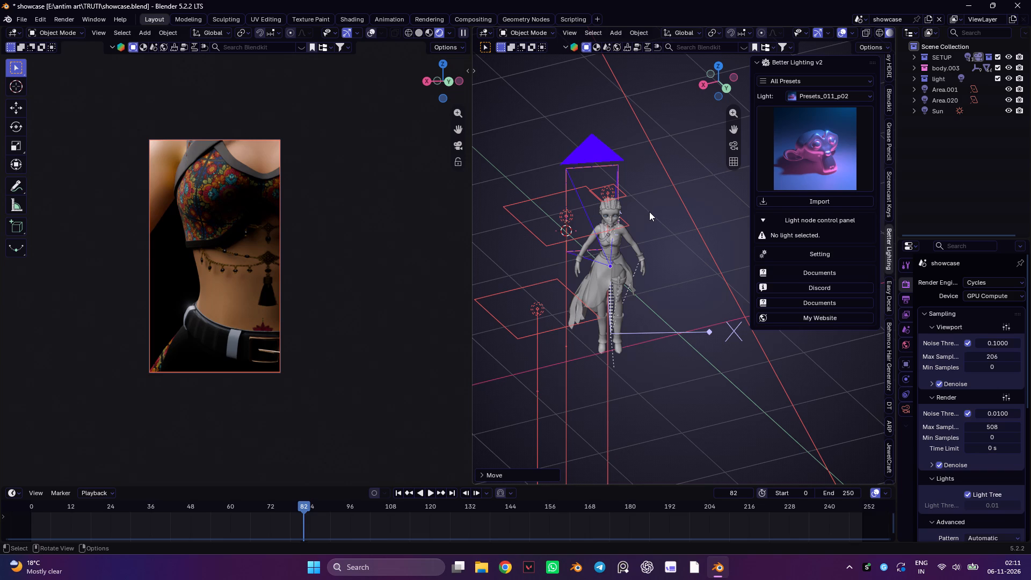
Switch to WhatsApp.
left_click(554, 571)
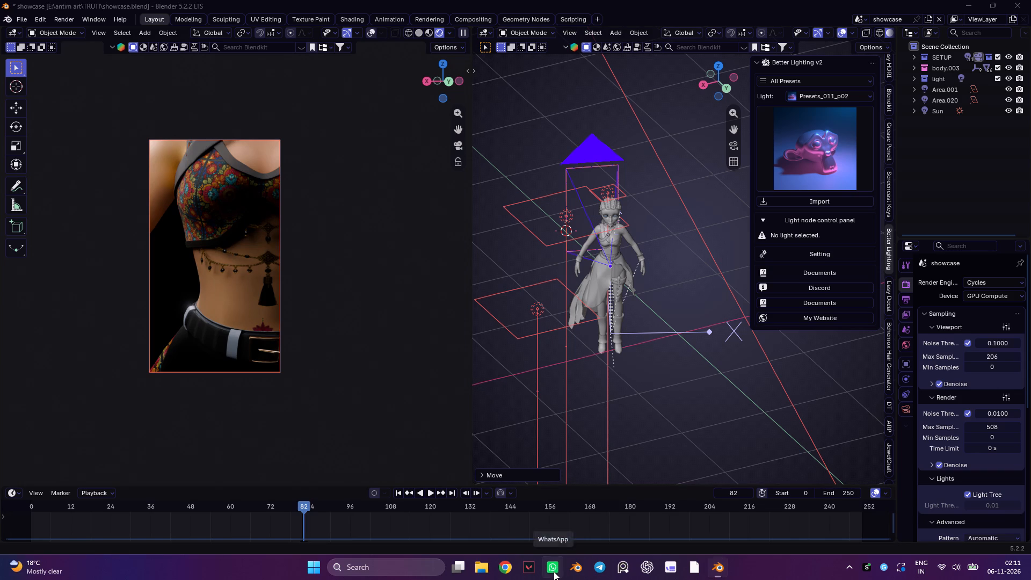
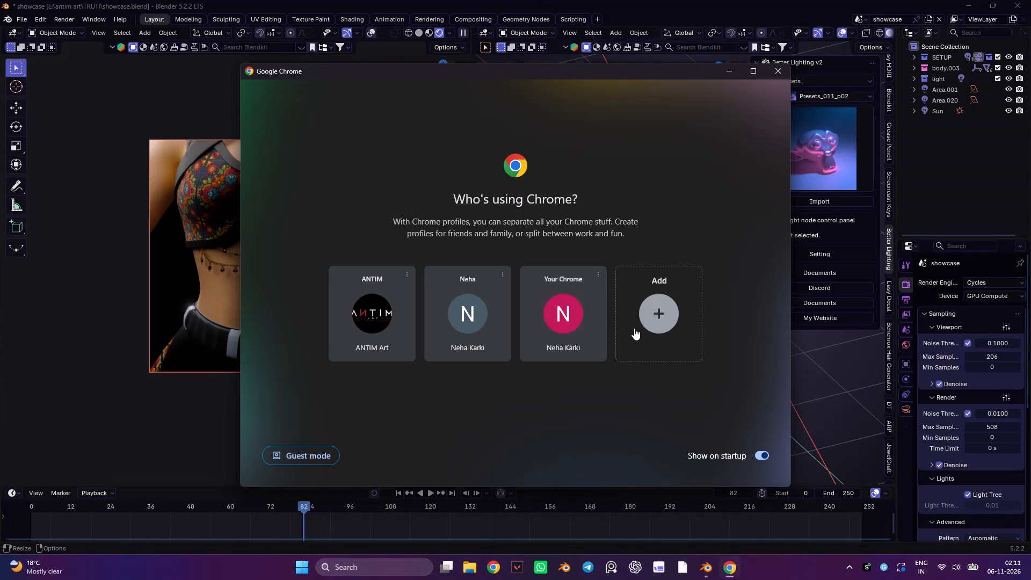
Open Google Chrome with the "Your Chrome" profile and go to YouTube.
left_click(585, 317)
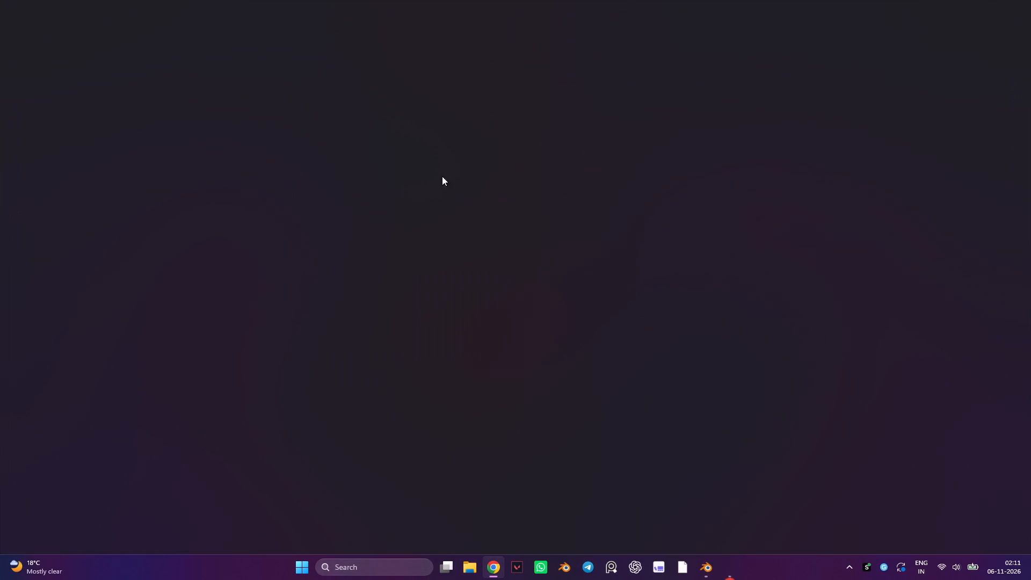
left_click(473, 301)
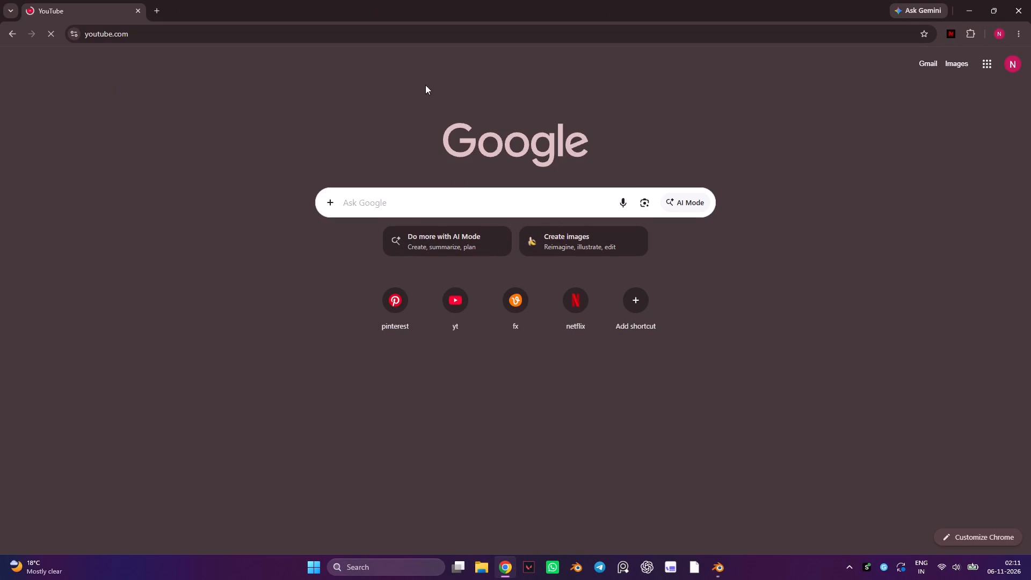
Search YouTube for "tum aise hame satane lage tum itni pyari ho samne".
left_click(365, 65)
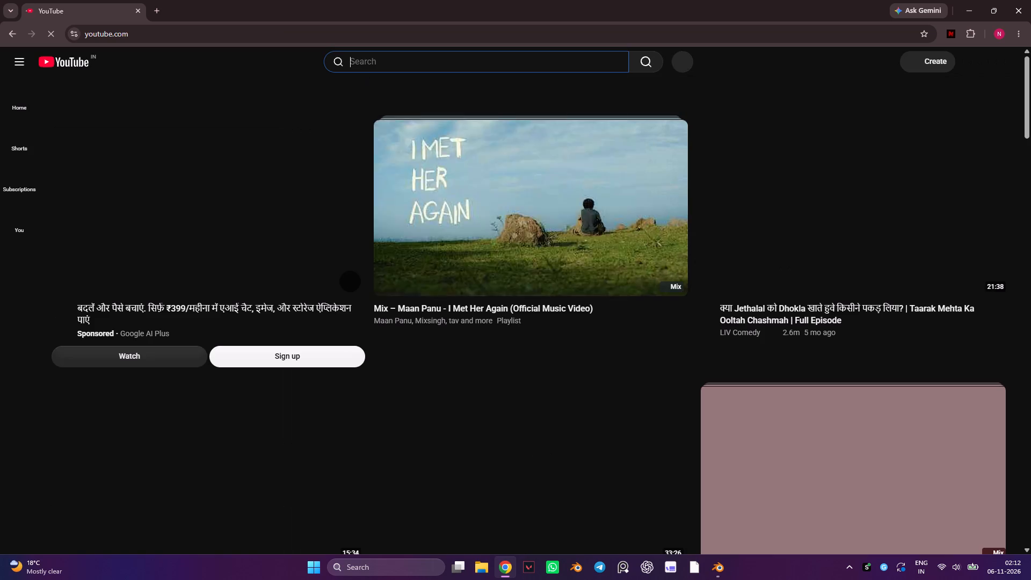
key("g")
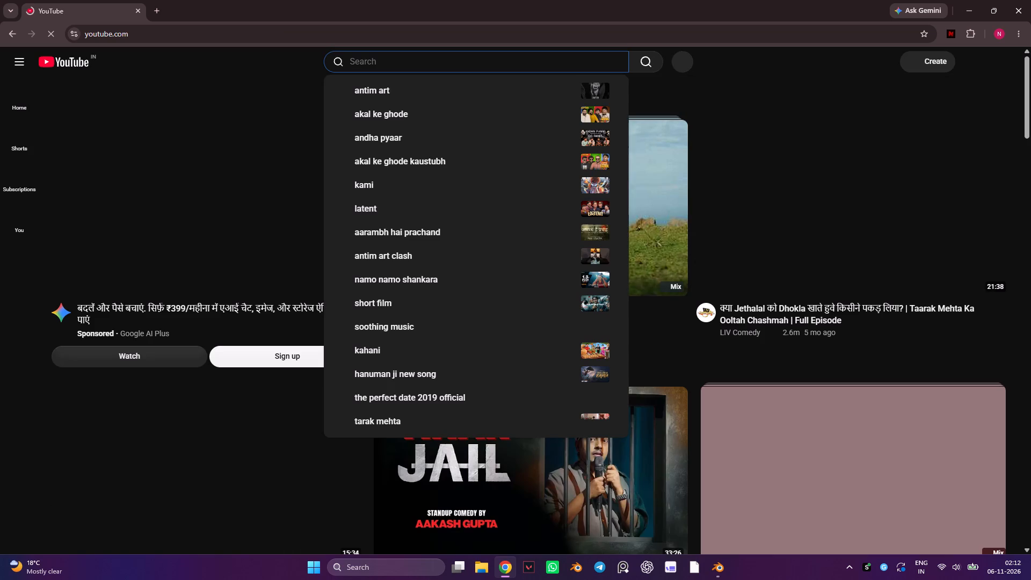
key("BackSpace")
type("tum aise hame satane")
key("space")
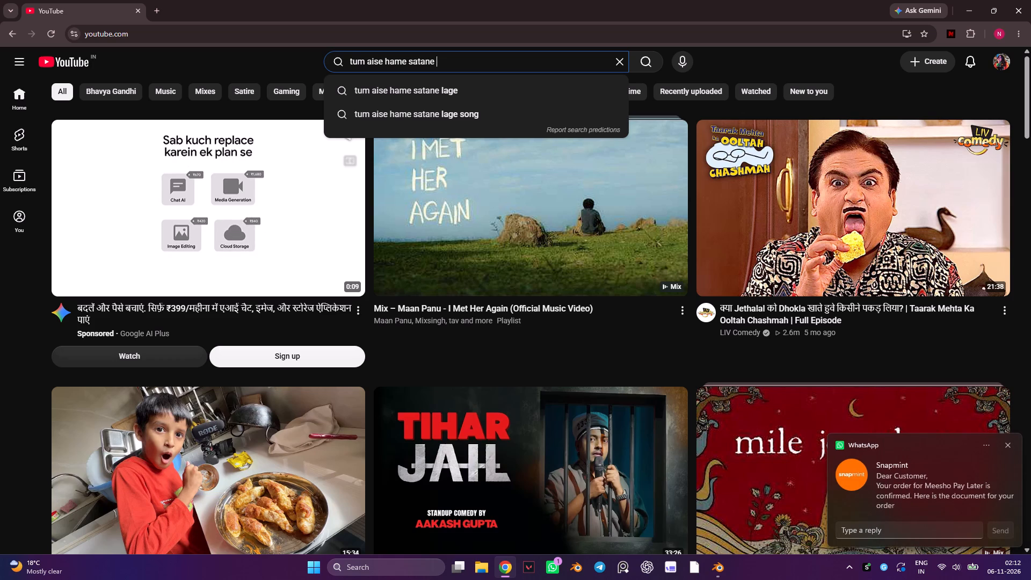
type("lag")
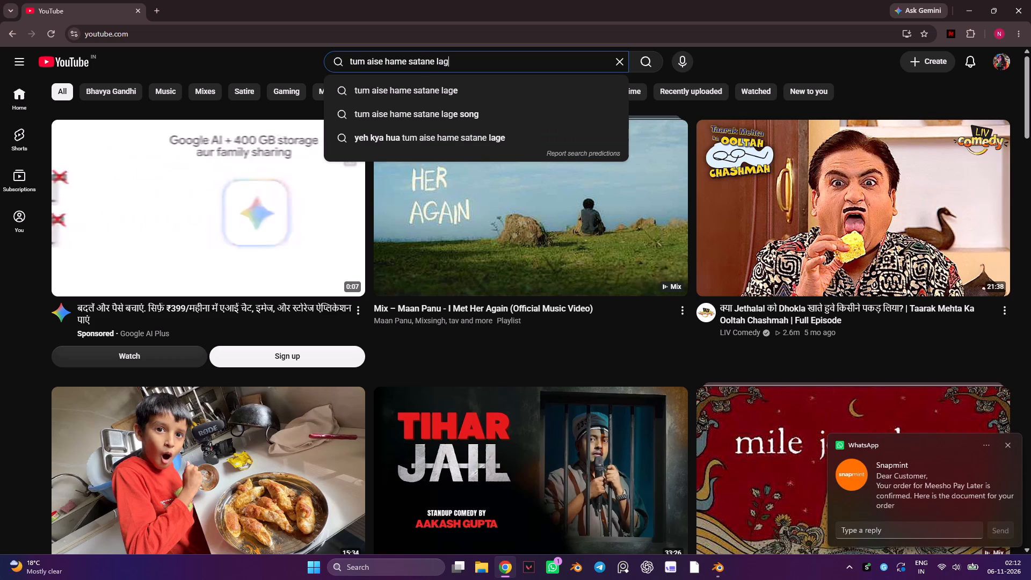
type("e tum")
key("space")
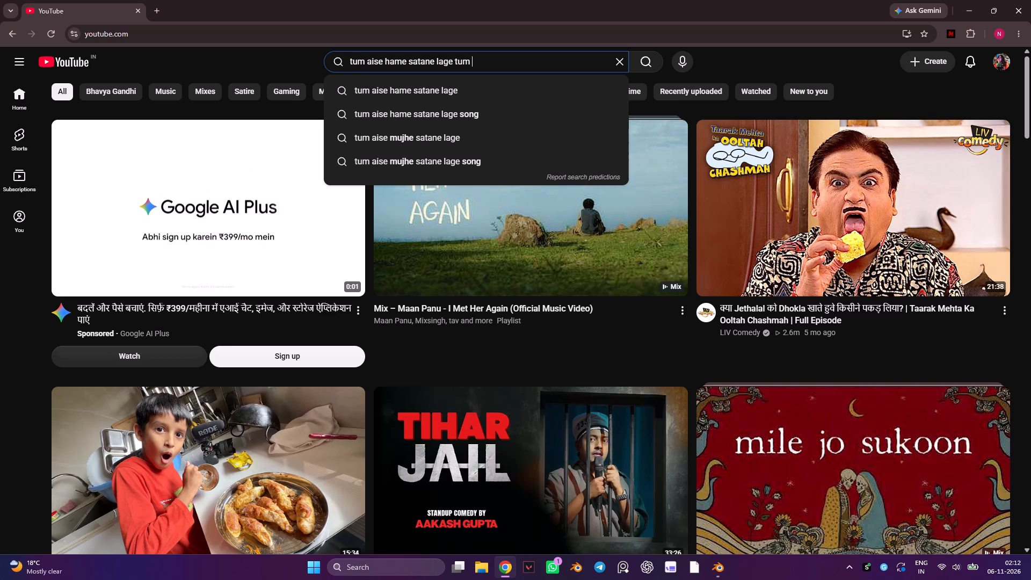
type("it")
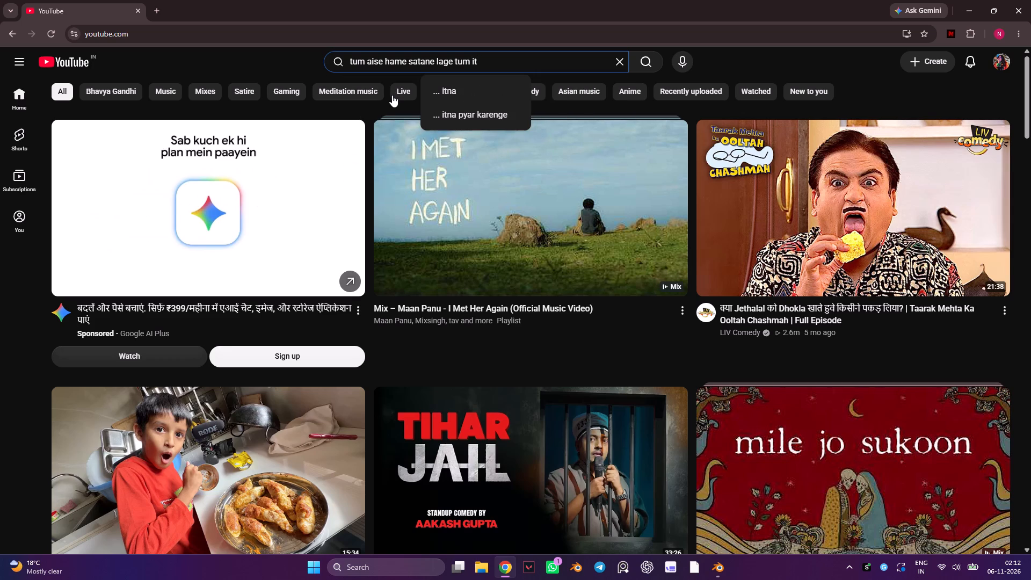
type("ni pyari ho h")
key("BackSpace")
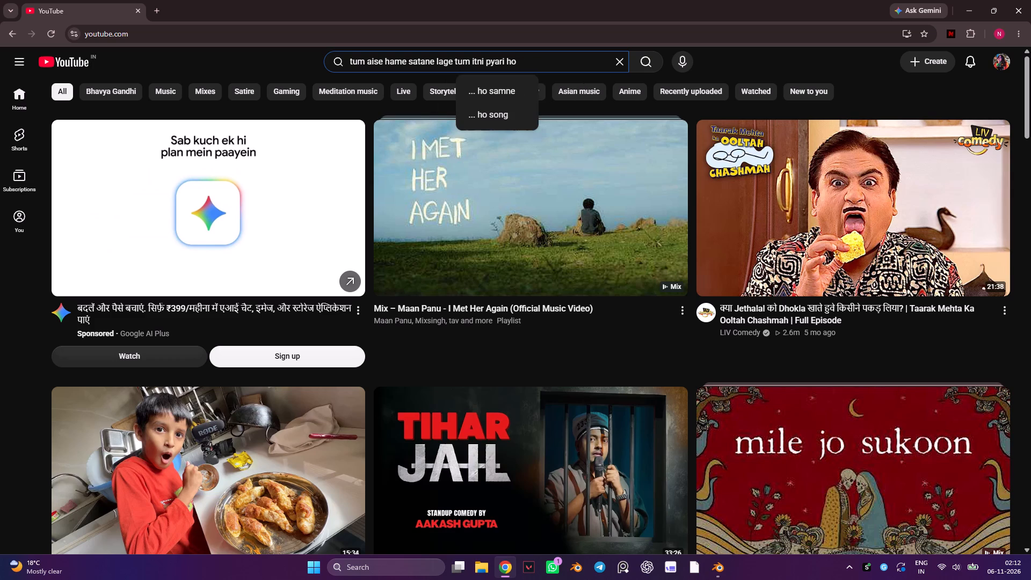
key("Down")
key("Return")
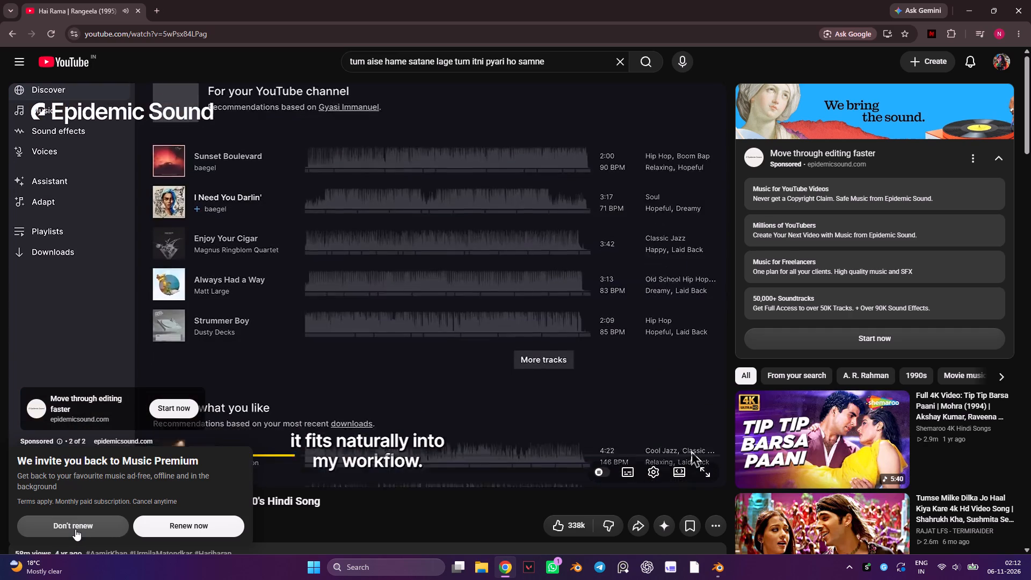
Watch "Hai Rama | Rangeela (1995)", declining the Music Premium renewal, skipping the ad and seeking forward past the intro.
left_click(76, 529)
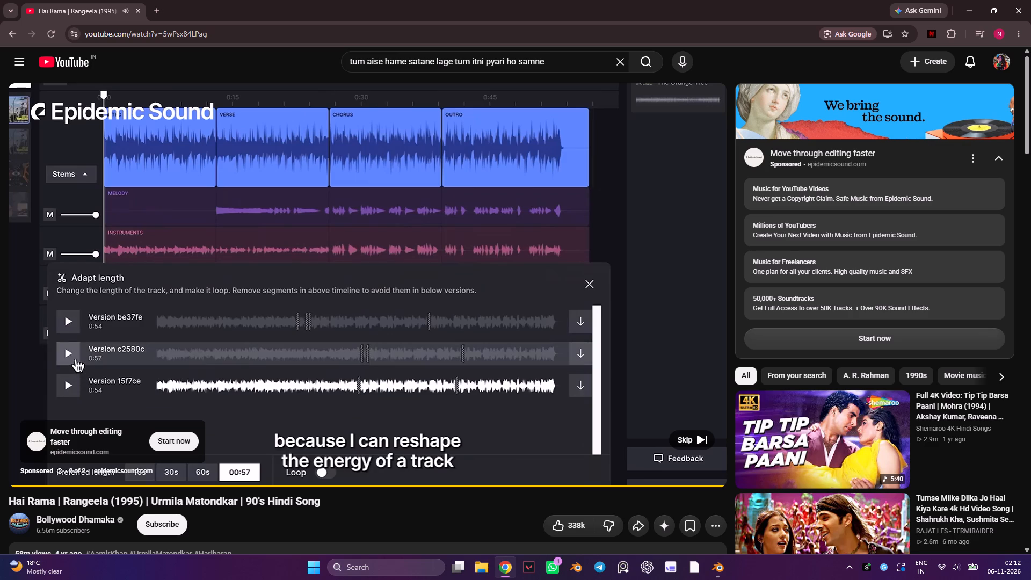
left_click(707, 436)
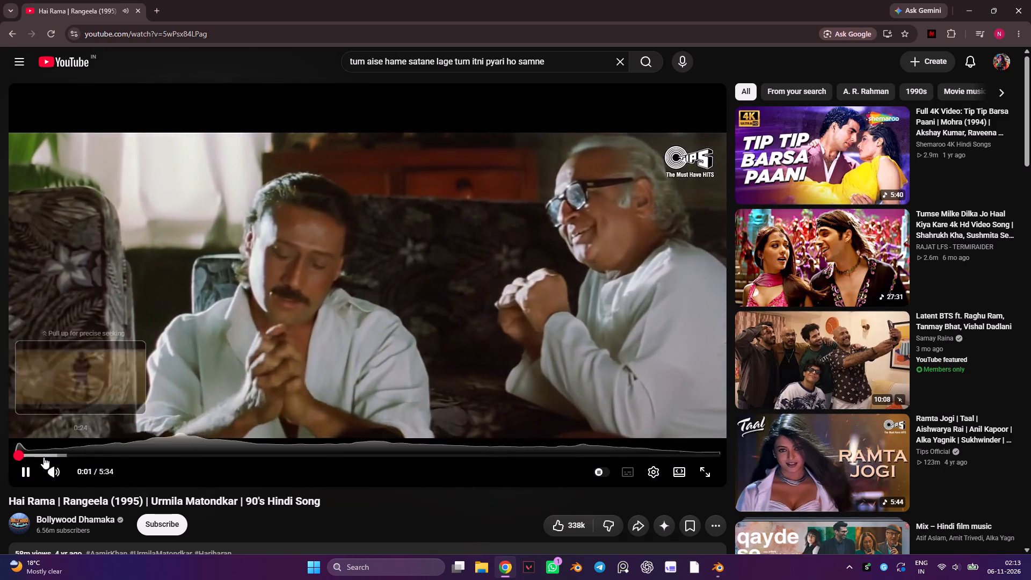
left_click(43, 457)
left_click(74, 452)
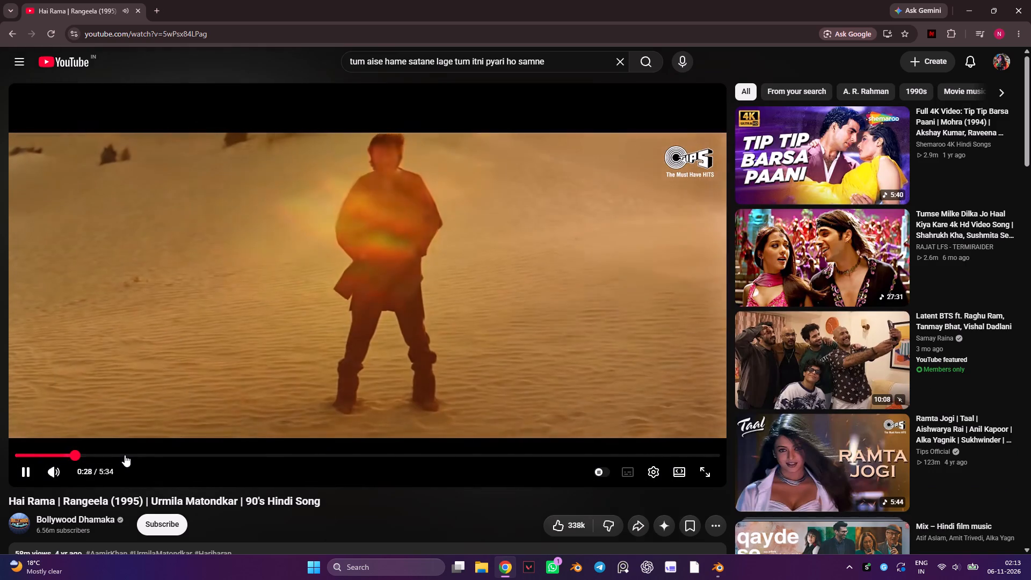
left_click(136, 451)
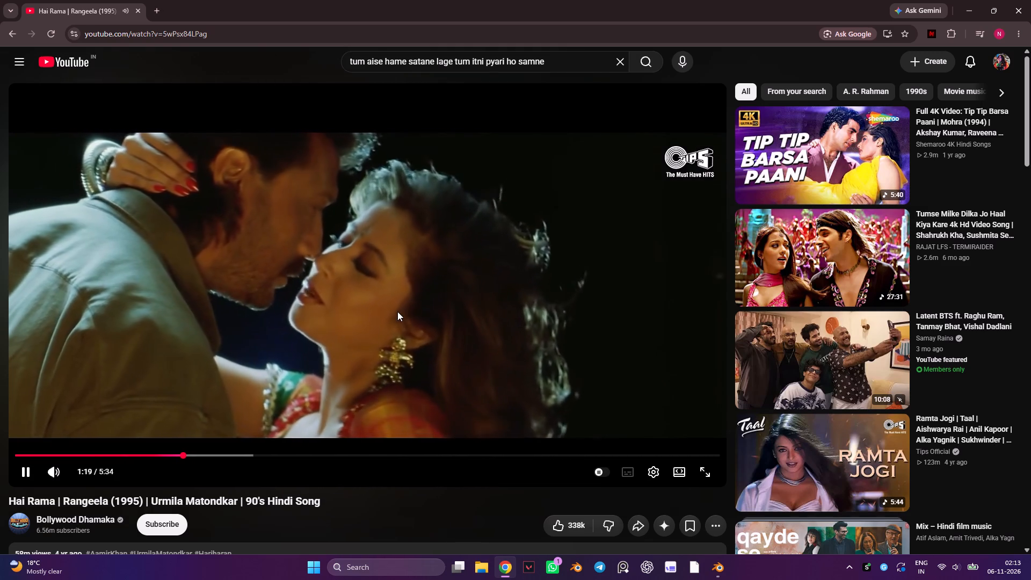
Pause the Hai Rama video and copy its share link.
left_click(397, 311)
left_click(637, 525)
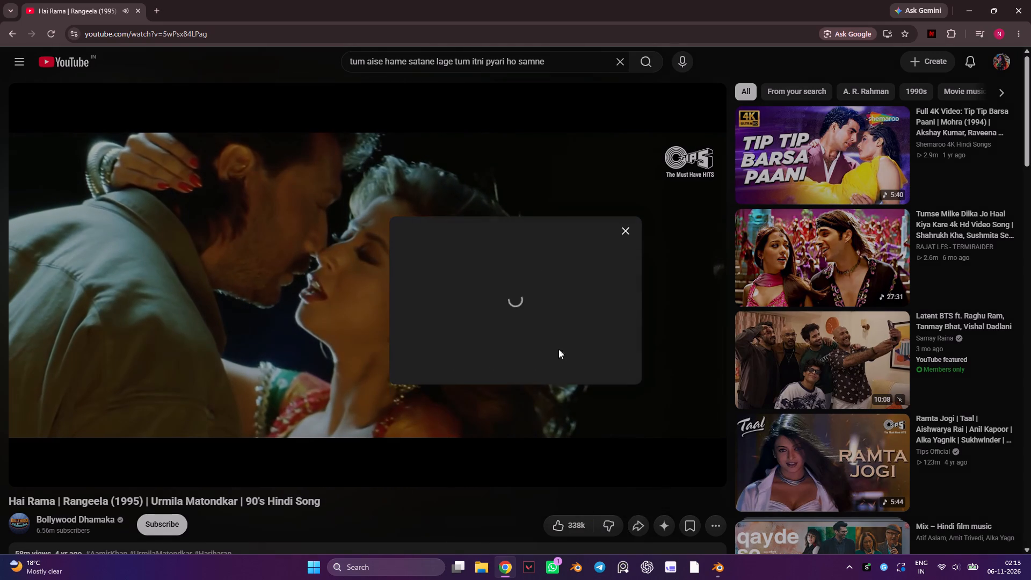
left_click(609, 359)
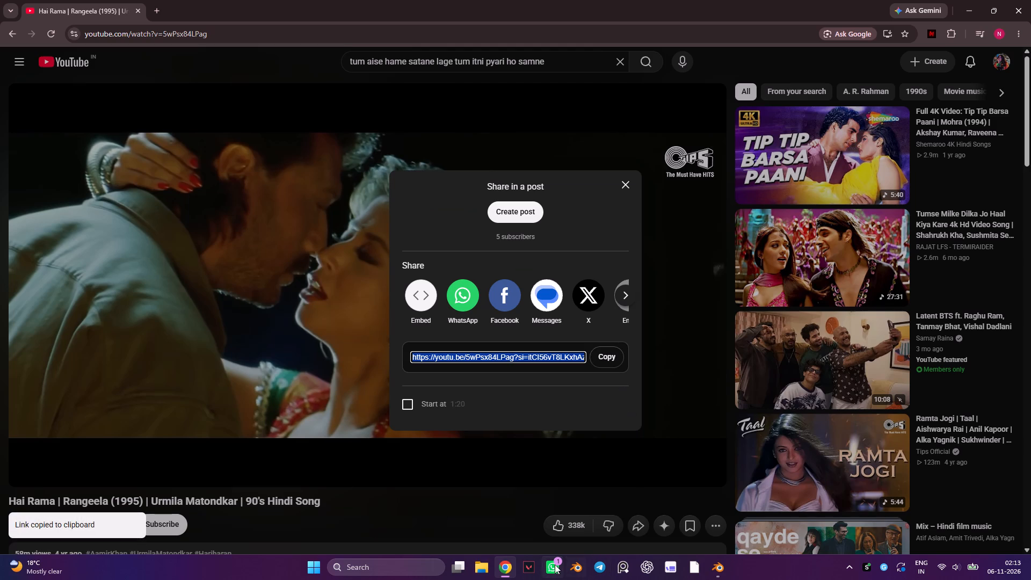
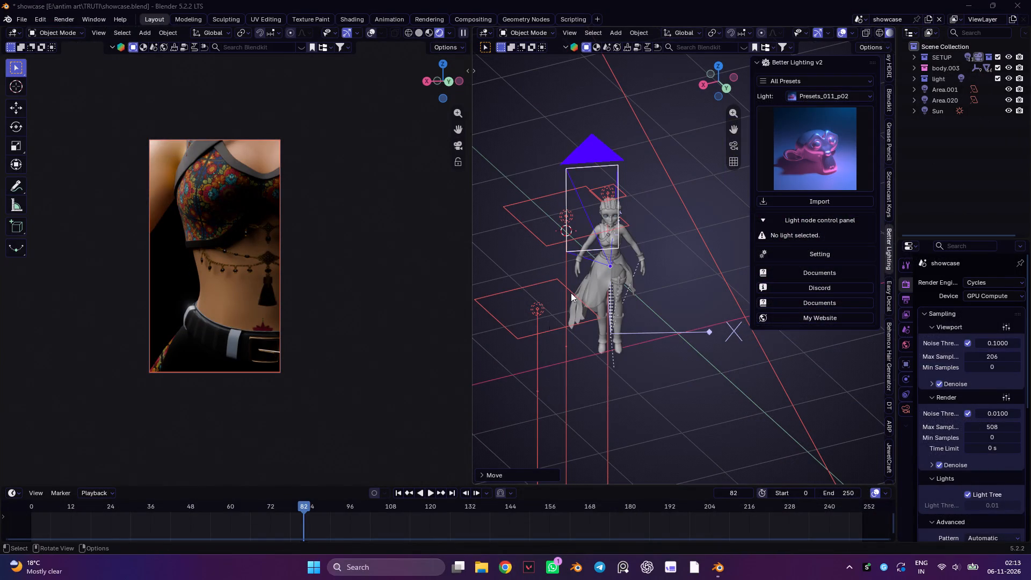
Switch back to Blender and save the showcase scene.
left_click(683, 394)
key("ctrl+s")
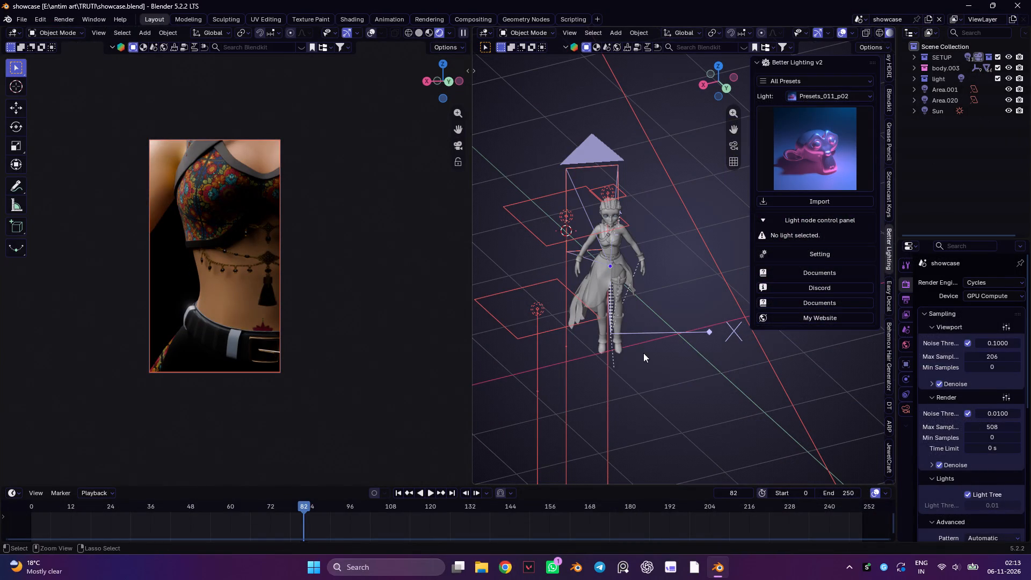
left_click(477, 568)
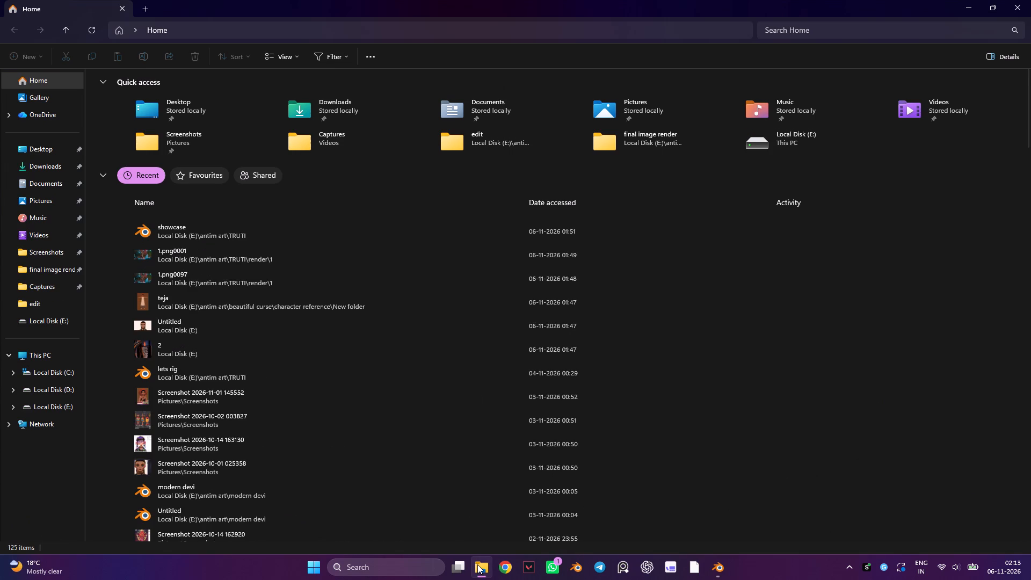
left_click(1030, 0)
Bring up the Auto-Rig Pro rigging tools for the character.
scroll(620, 264, "up", 3)
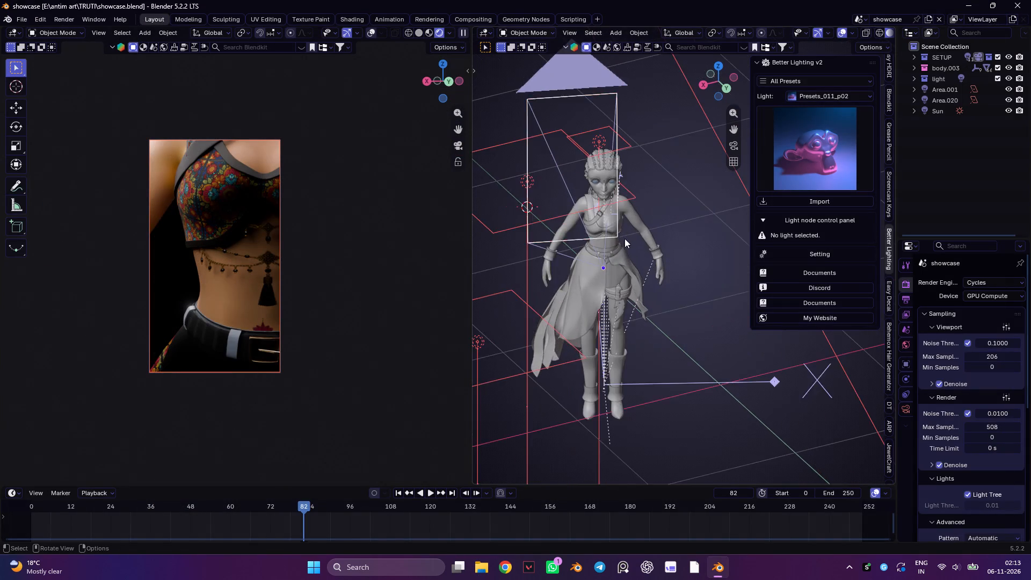
scroll(625, 234, "up", 4)
scroll(637, 317, "down", 4)
middle_click_drag(631, 277, 630, 256)
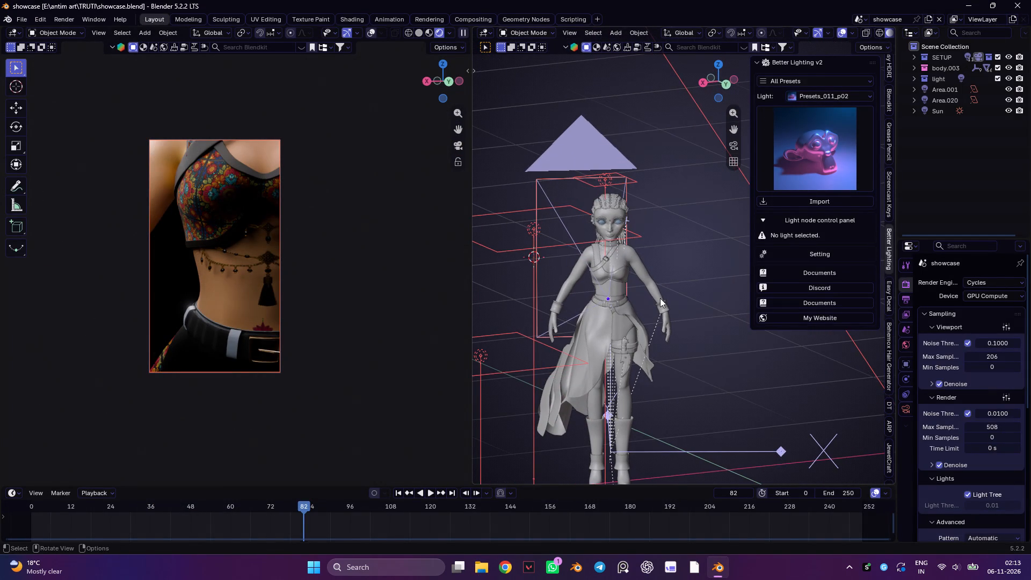
left_click(660, 298)
left_click(711, 390)
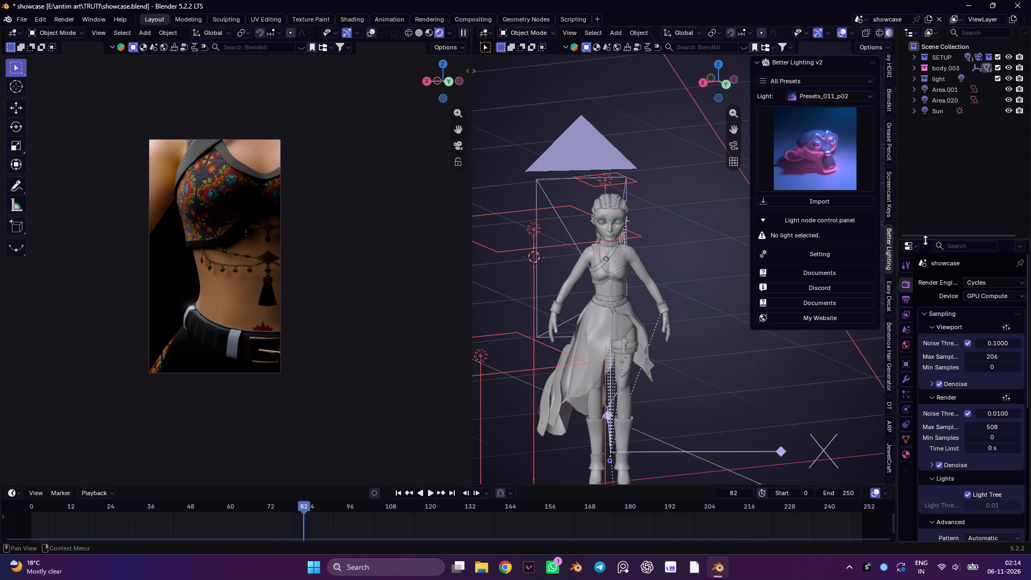
left_click(888, 455)
scroll(889, 426, "down", 3)
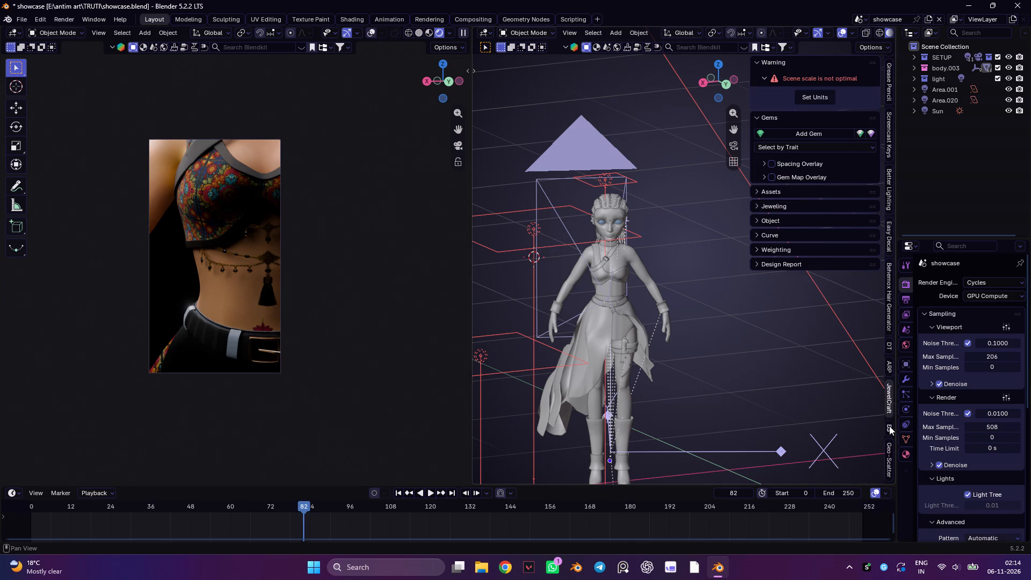
left_click(887, 454)
left_click(891, 366)
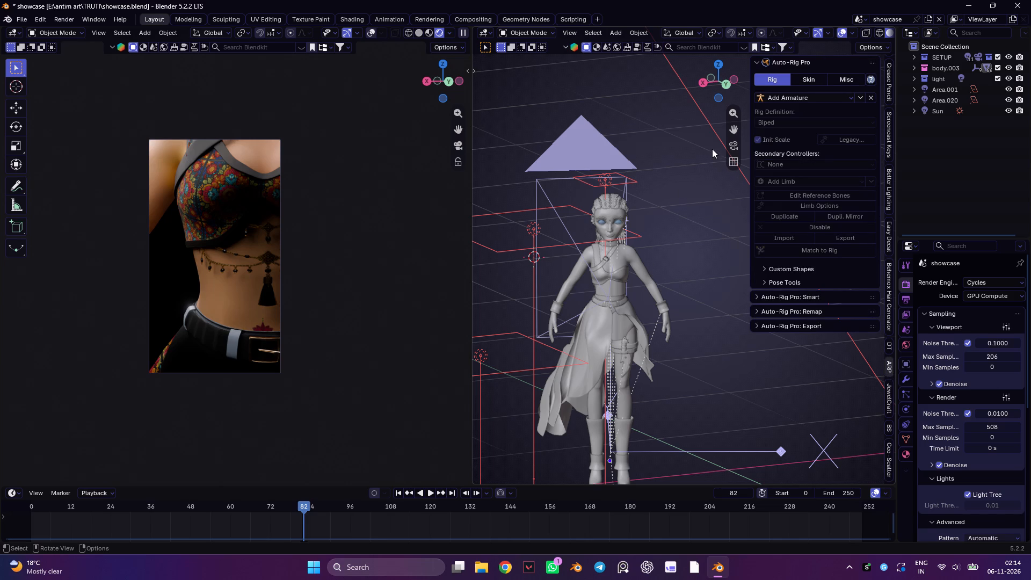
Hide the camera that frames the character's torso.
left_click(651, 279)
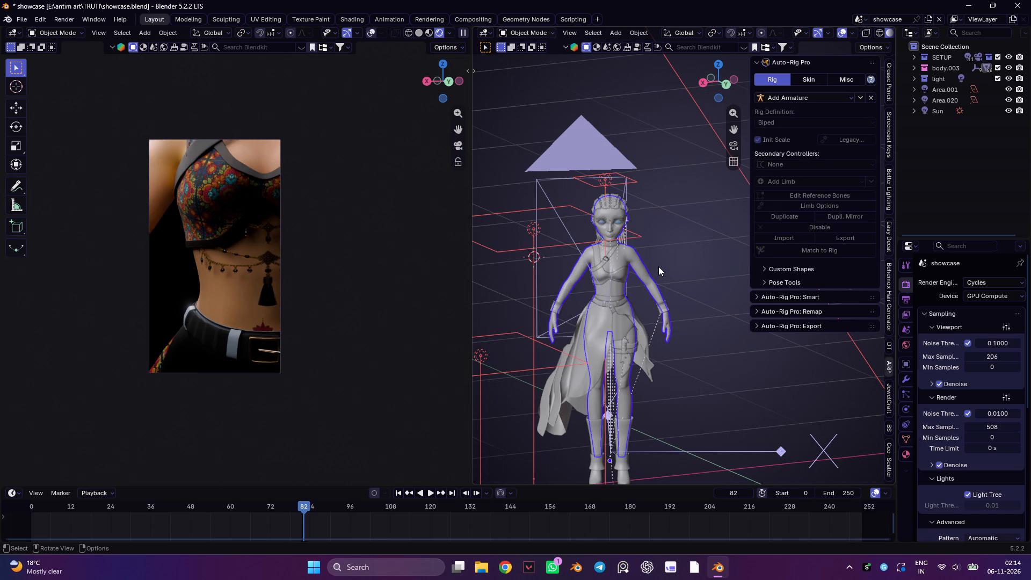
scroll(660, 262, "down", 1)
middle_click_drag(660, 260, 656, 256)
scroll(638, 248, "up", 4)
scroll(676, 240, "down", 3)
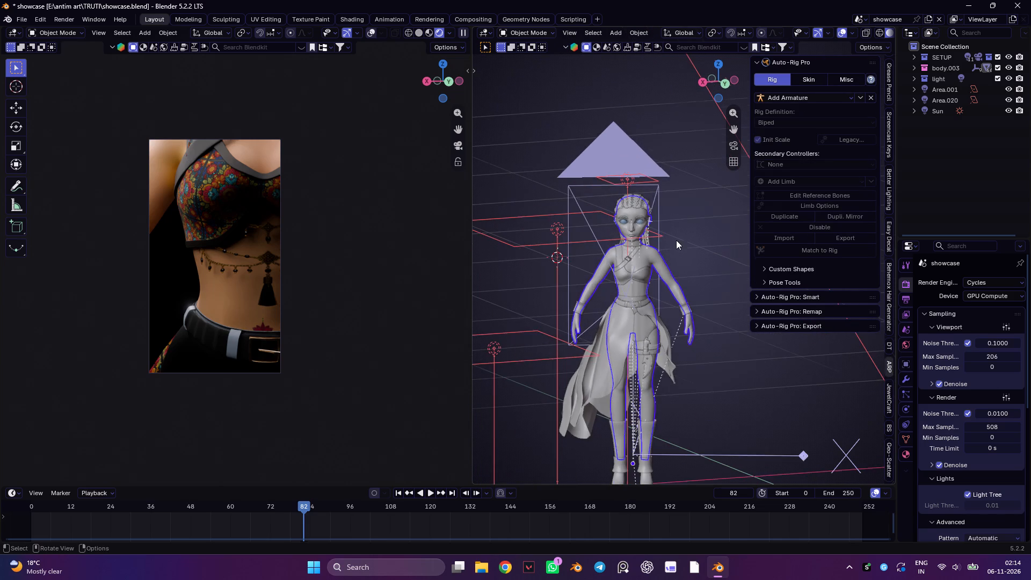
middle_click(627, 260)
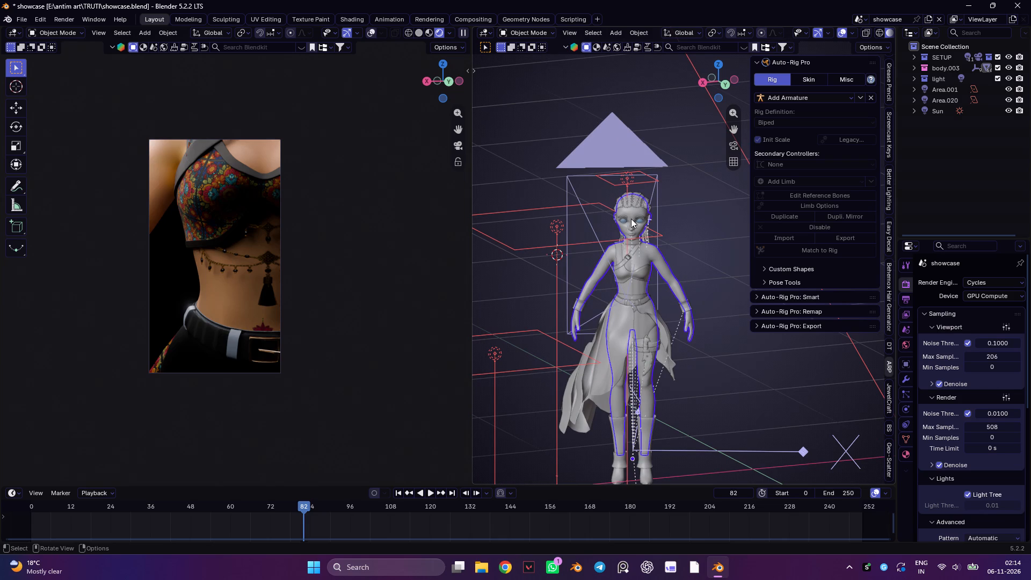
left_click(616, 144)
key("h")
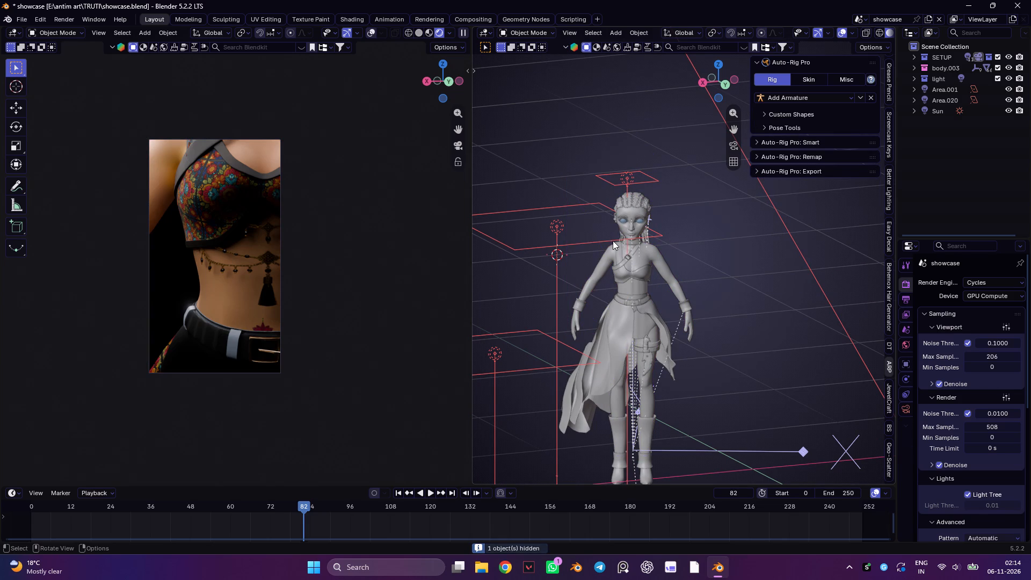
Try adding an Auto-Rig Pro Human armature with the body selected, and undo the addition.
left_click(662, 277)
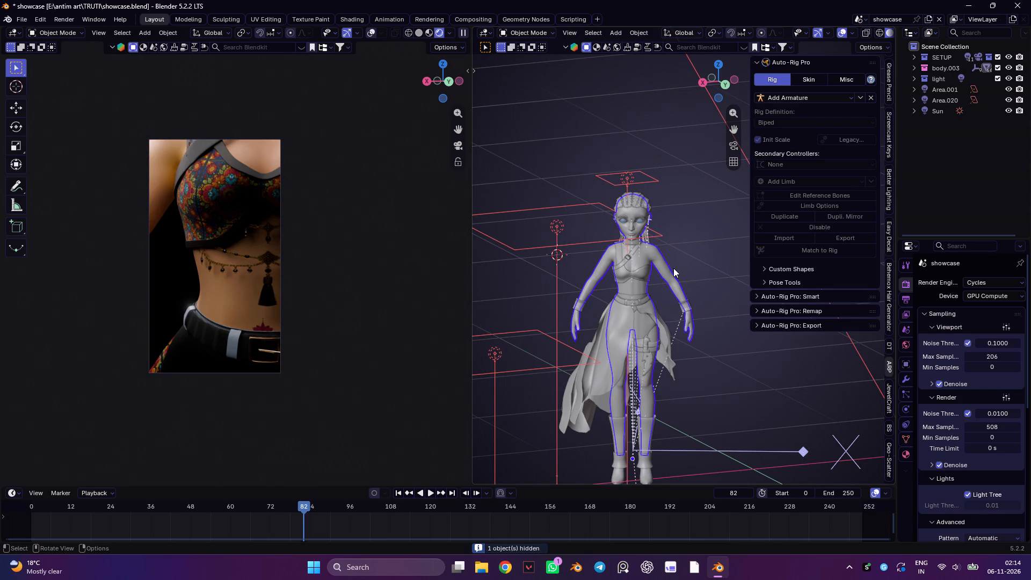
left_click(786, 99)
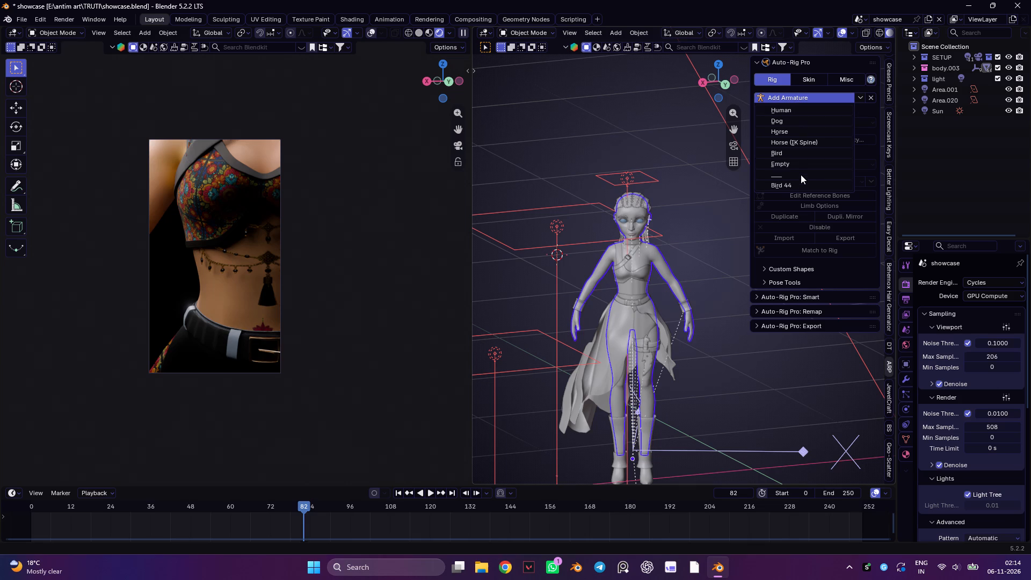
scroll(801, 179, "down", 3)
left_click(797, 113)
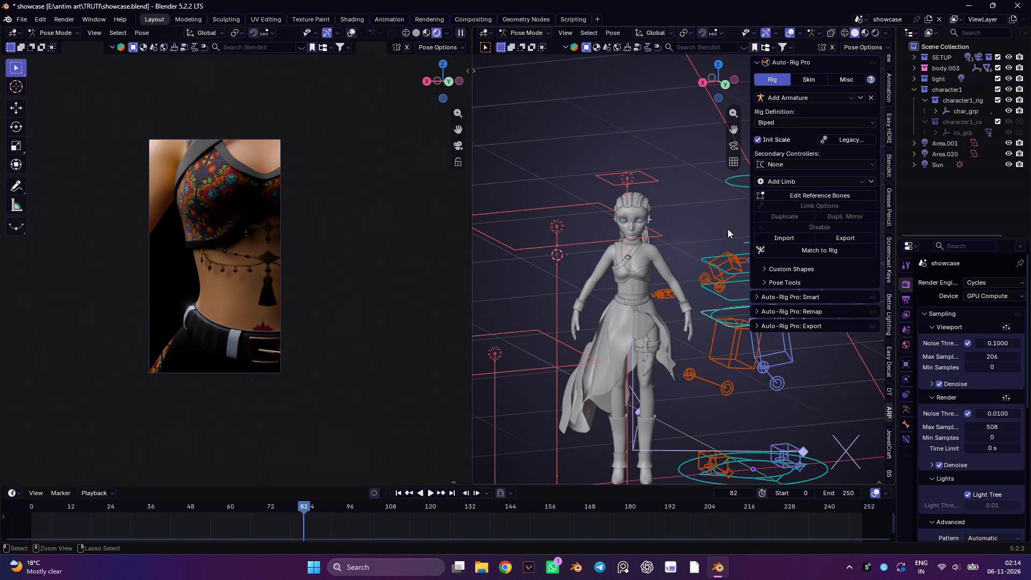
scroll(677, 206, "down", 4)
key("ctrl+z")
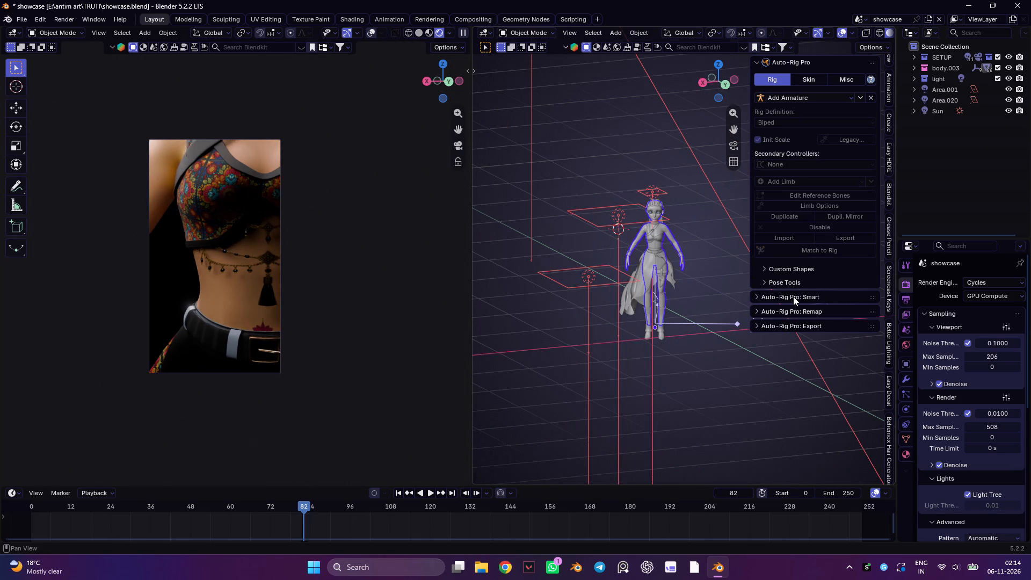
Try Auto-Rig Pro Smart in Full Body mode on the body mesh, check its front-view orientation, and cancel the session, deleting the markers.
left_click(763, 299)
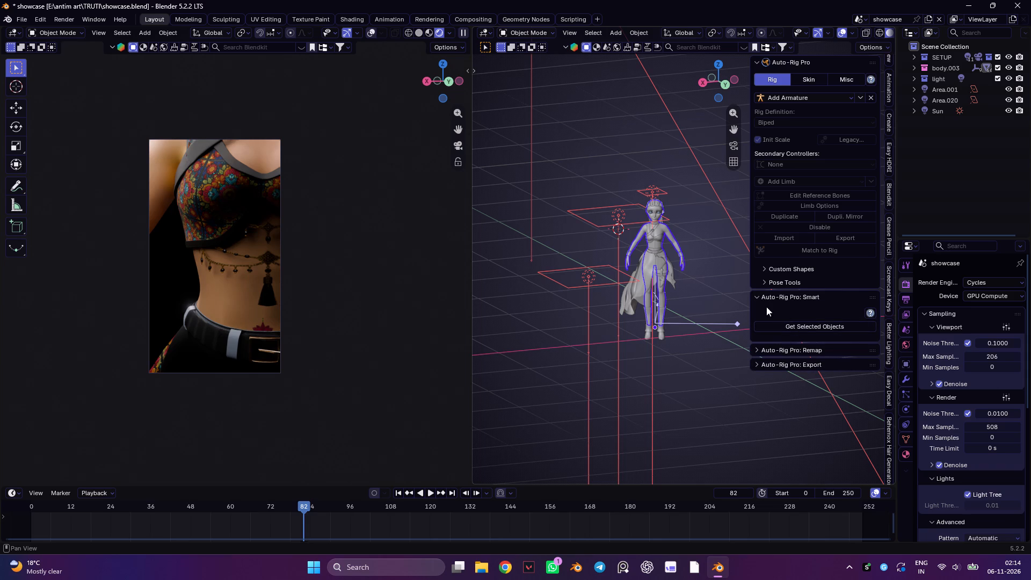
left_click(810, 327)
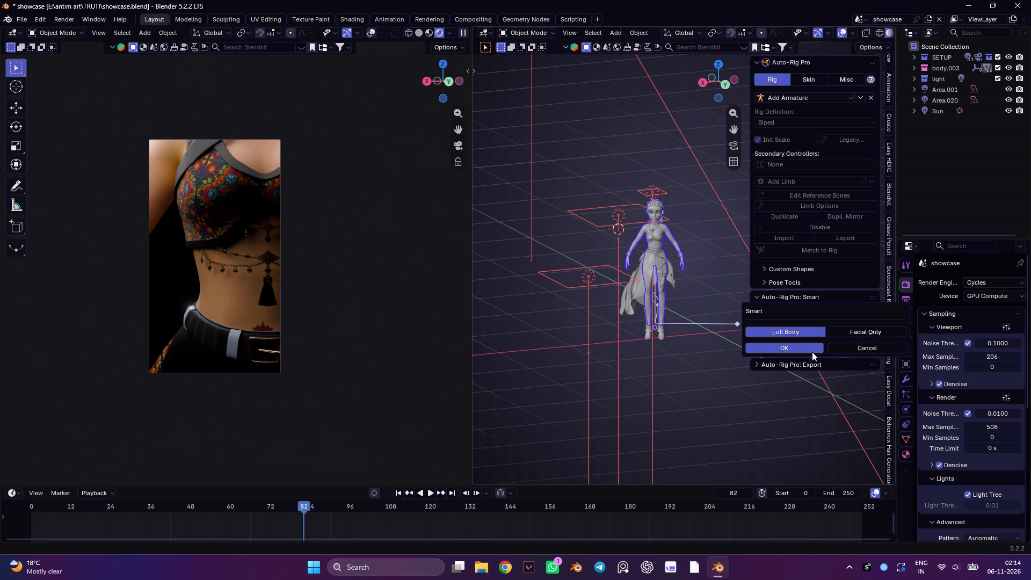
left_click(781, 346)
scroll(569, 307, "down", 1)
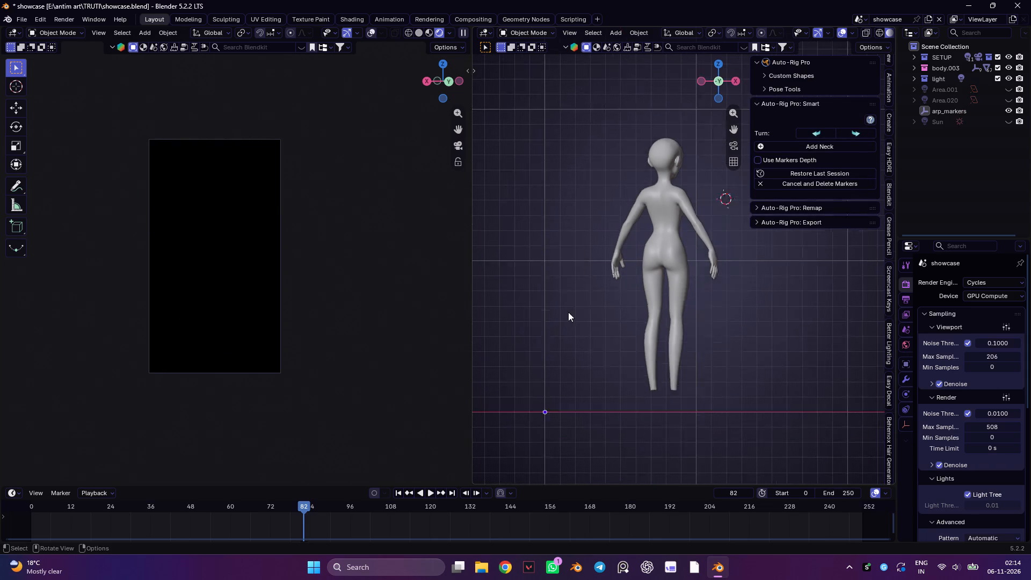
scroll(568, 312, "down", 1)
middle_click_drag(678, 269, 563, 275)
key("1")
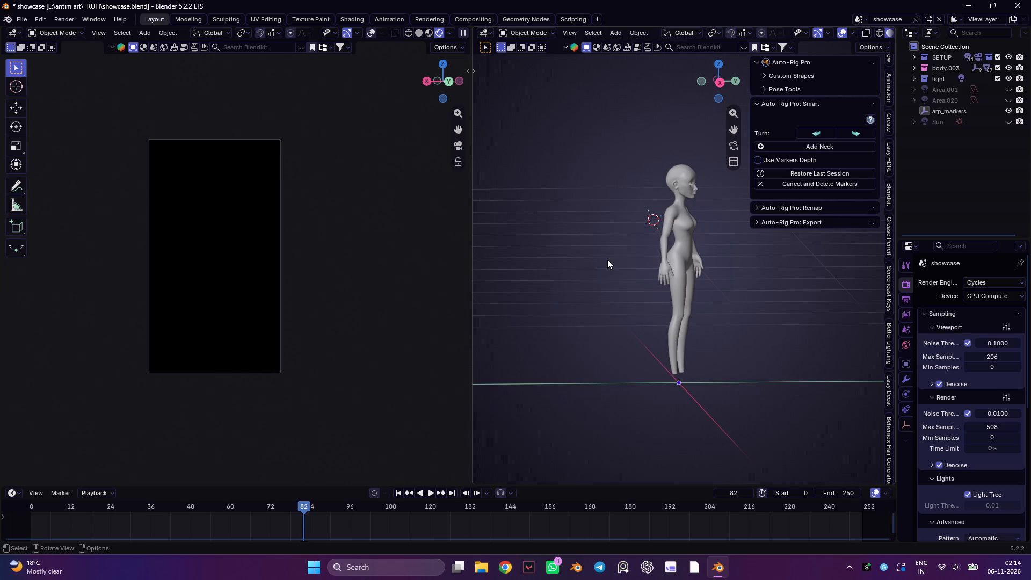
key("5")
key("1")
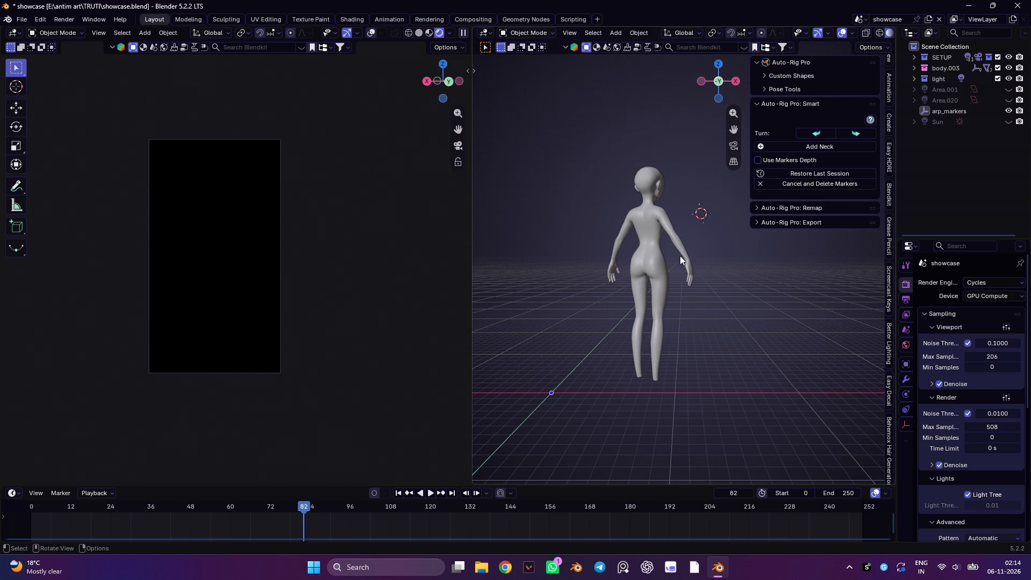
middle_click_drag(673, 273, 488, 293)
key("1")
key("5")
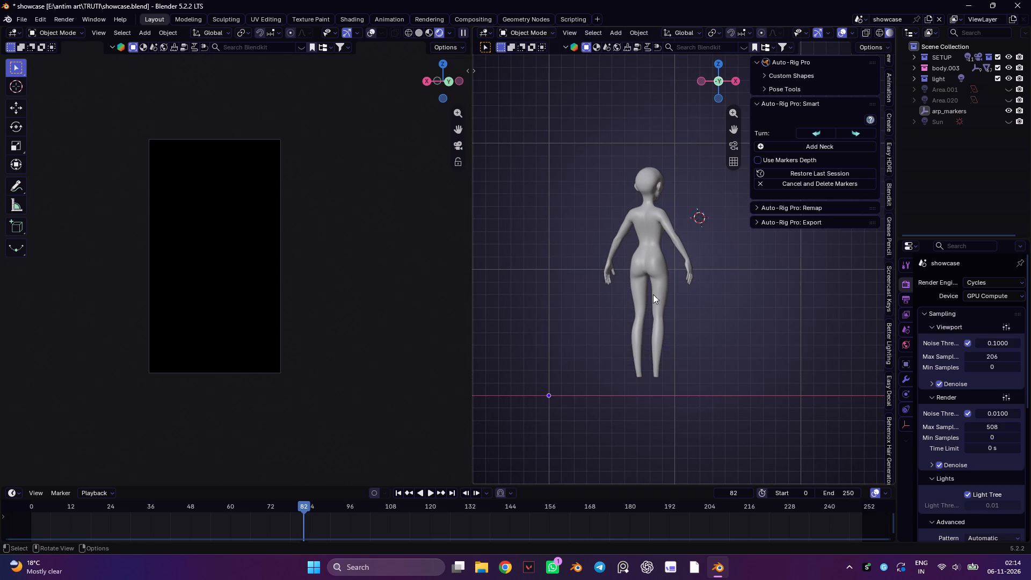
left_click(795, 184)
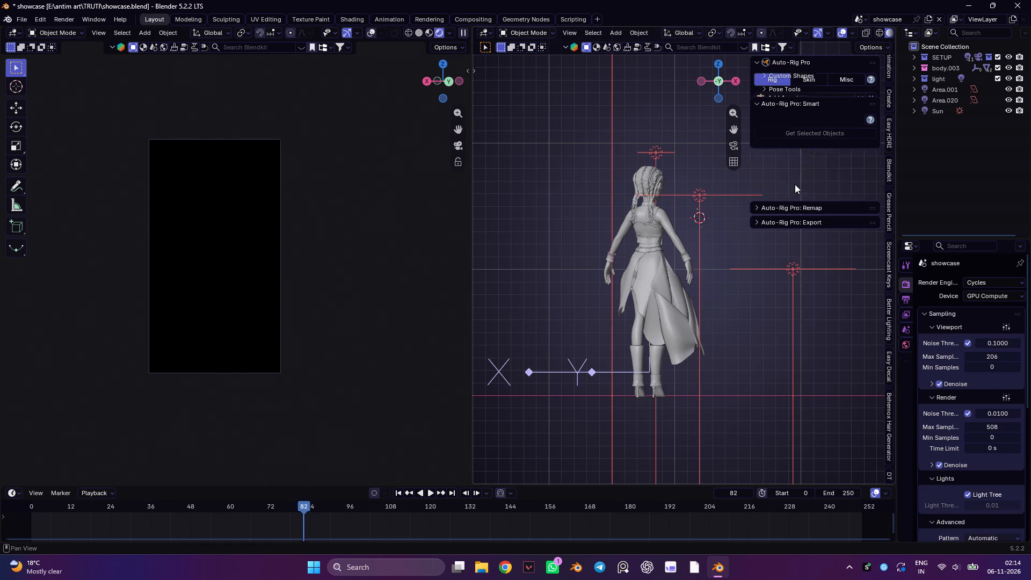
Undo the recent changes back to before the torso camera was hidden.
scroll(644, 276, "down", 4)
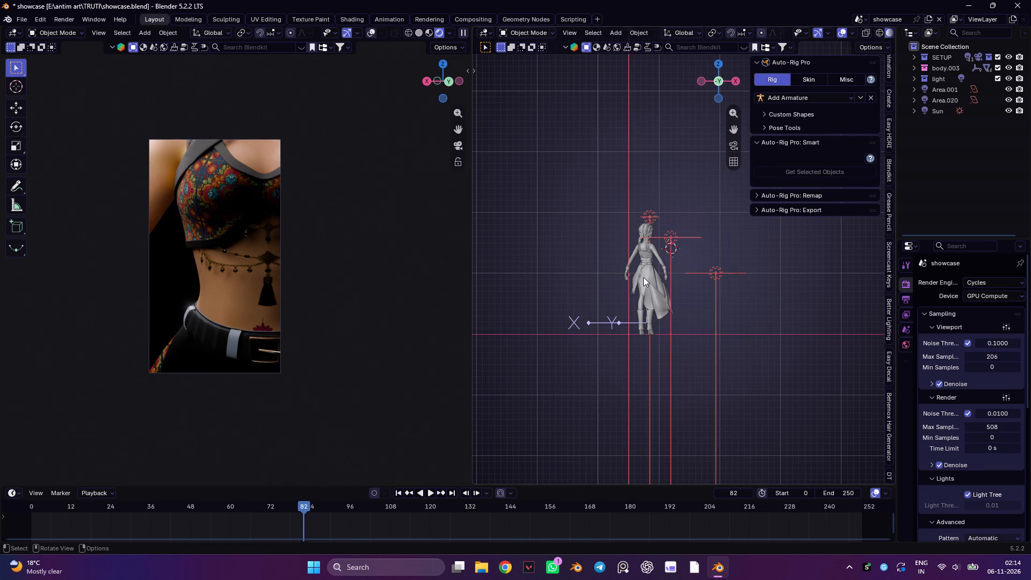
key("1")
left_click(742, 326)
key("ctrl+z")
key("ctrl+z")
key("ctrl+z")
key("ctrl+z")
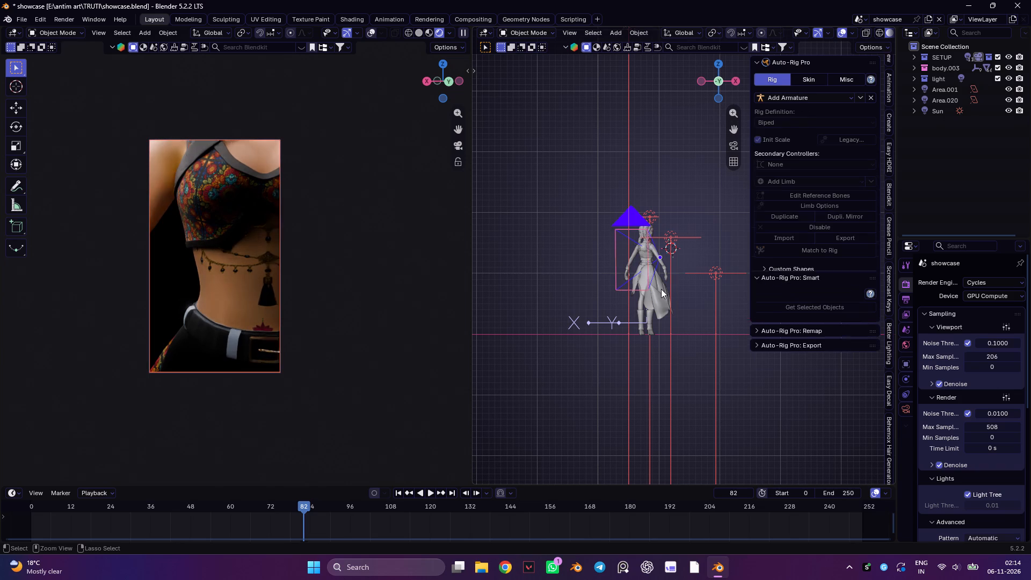
Delete all keyframes from the axes empty at the character's feet.
scroll(641, 298, "down", 4)
middle_click_drag(666, 285, 660, 414)
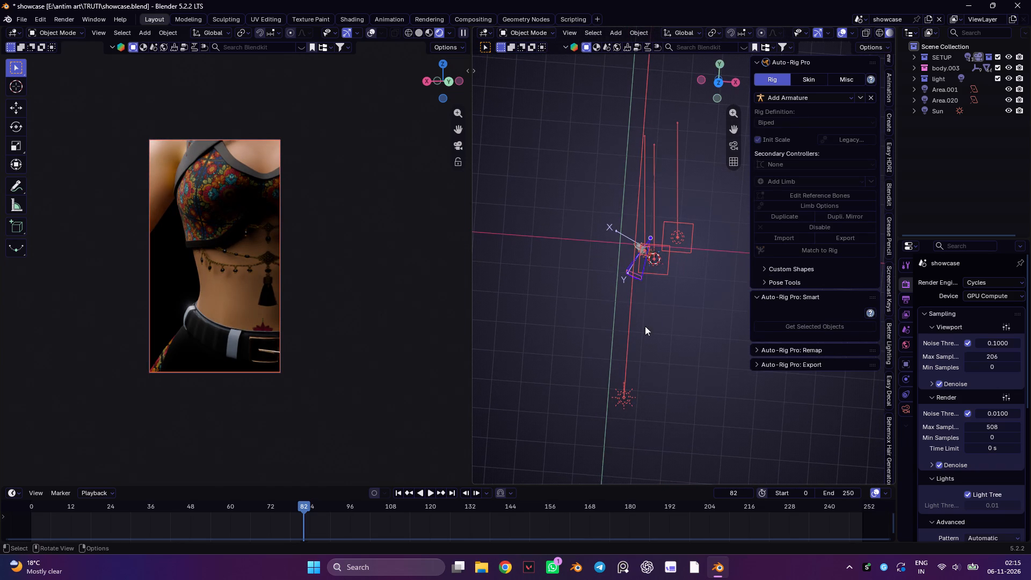
key("7")
scroll(621, 238, "up", 4)
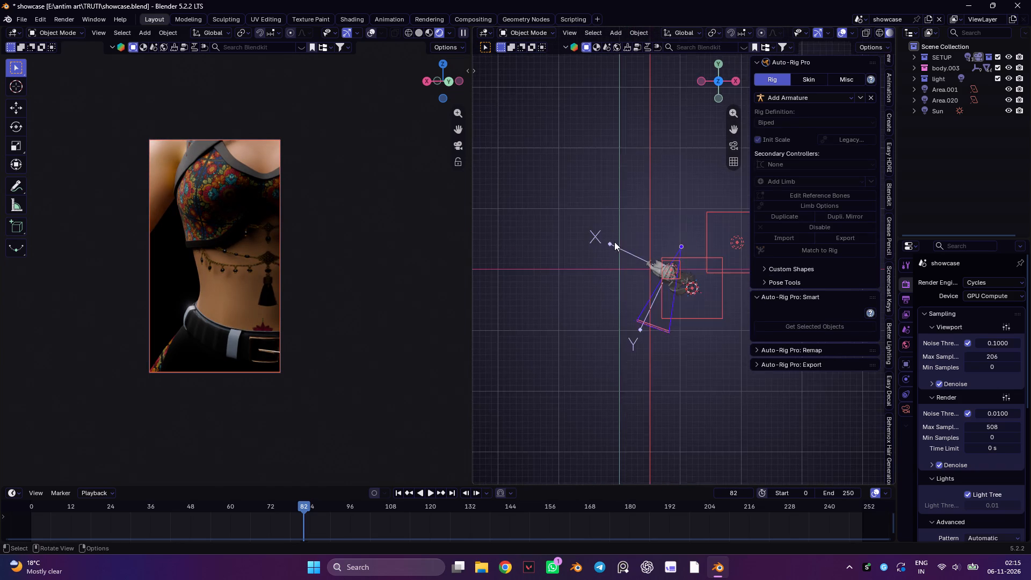
scroll(614, 256, "up", 4)
key("1")
scroll(624, 274, "down", 4)
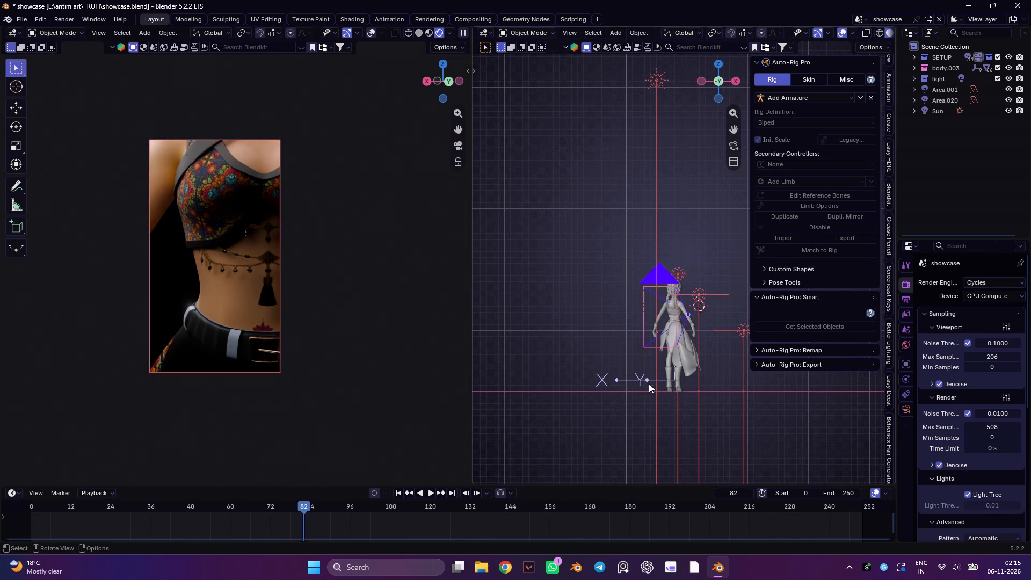
left_click(615, 379)
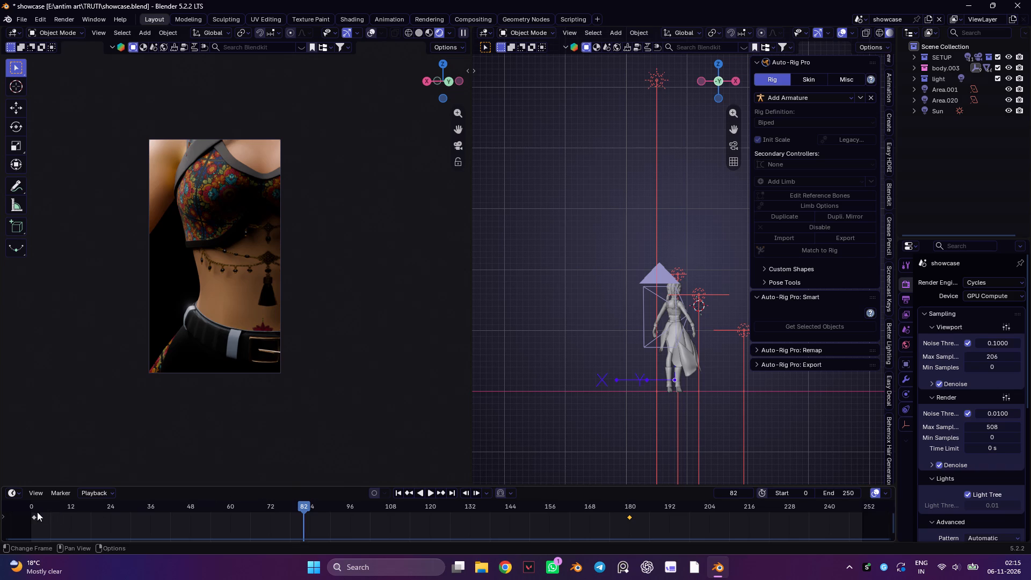
left_click(40, 516)
key("a")
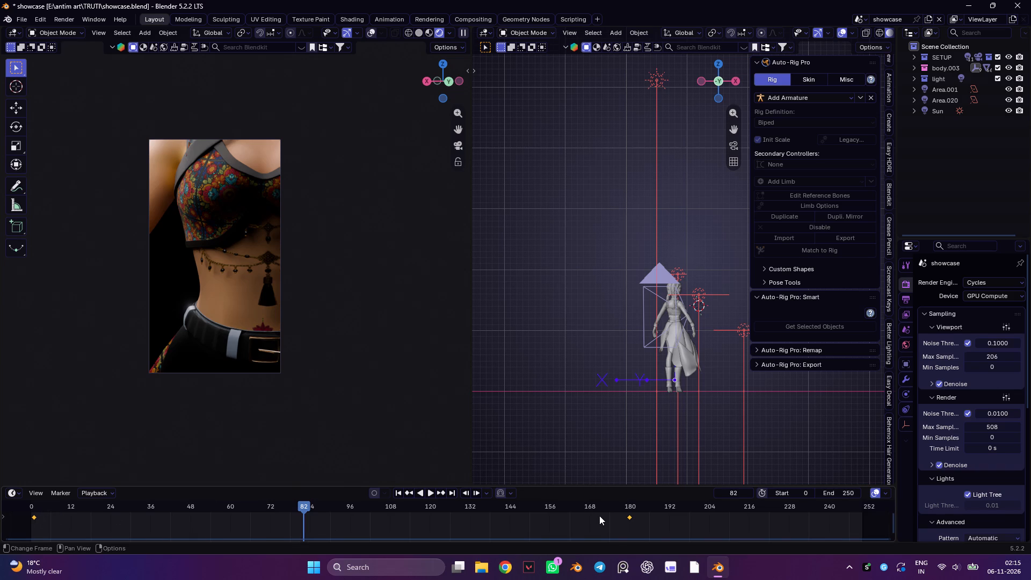
key("x")
left_click(600, 515)
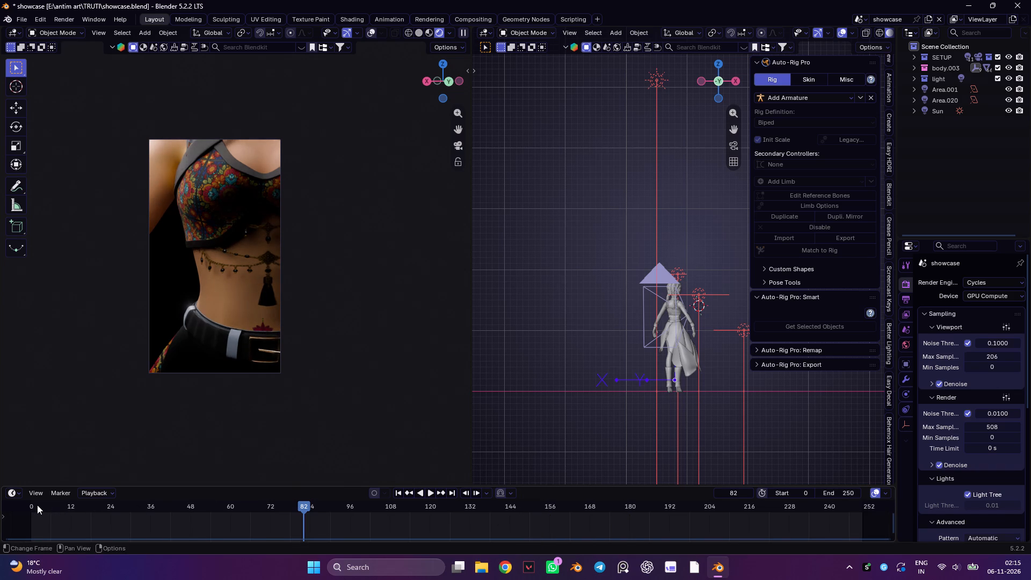
Set the current frame to 2 and check the character's facing direction in front view.
left_click(37, 505)
scroll(685, 296, "up", 4)
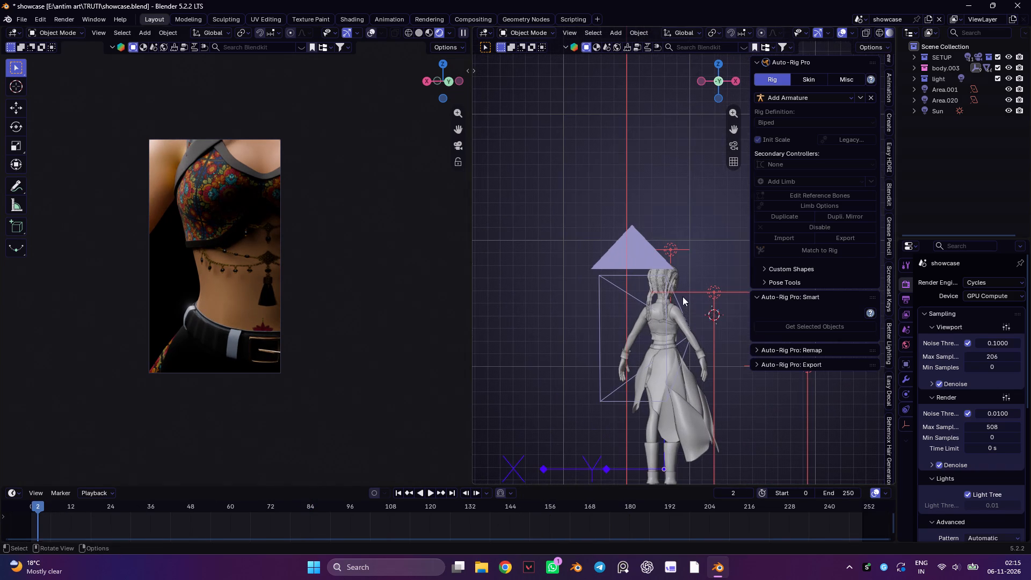
scroll(596, 347, "down", 4)
middle_click_drag(659, 339, 525, 362)
key("1")
scroll(633, 333, "up", 4)
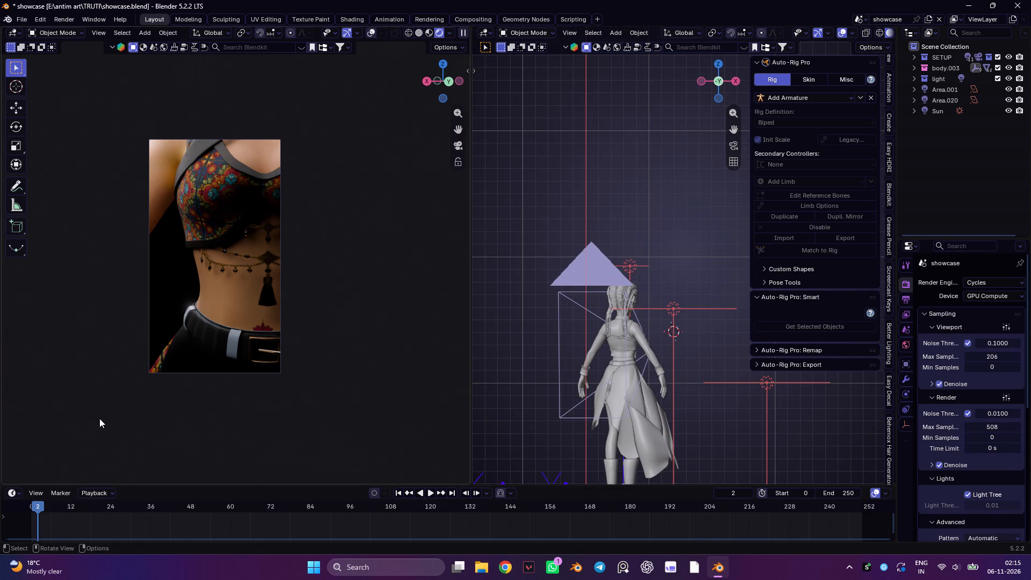
Undo the frame change and the keyframe deletion on the axes empty at the character's feet.
key("ctrl+z")
key("ctrl+z")
key("ctrl+z")
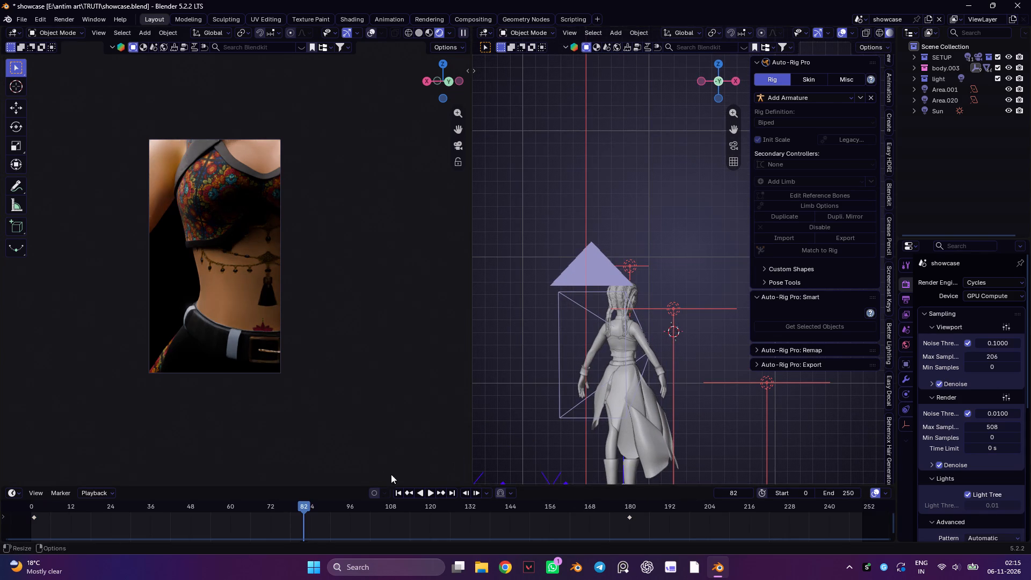
Set the current frame to -1 and delete all keyframes from the axes empty.
left_click_drag(115, 505, 28, 508)
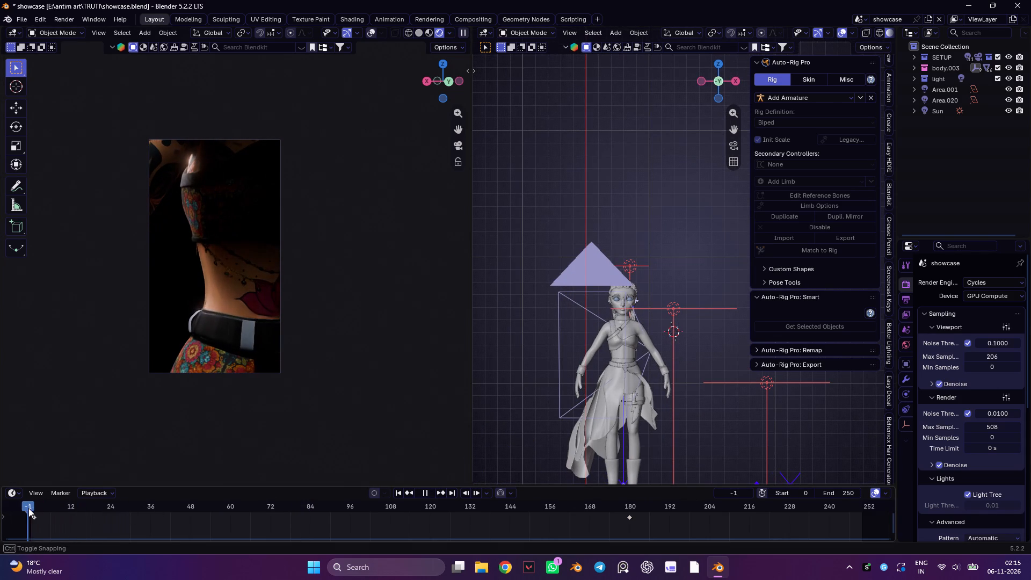
left_click_drag(28, 508, 26, 509)
key("a")
key("x")
left_click(130, 527)
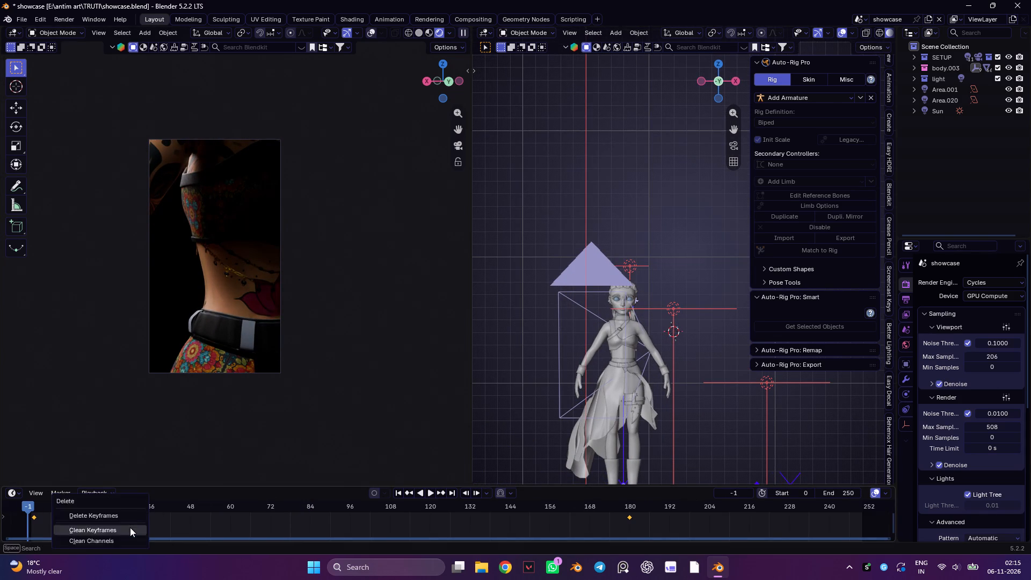
key("ctrl+z")
key("z")
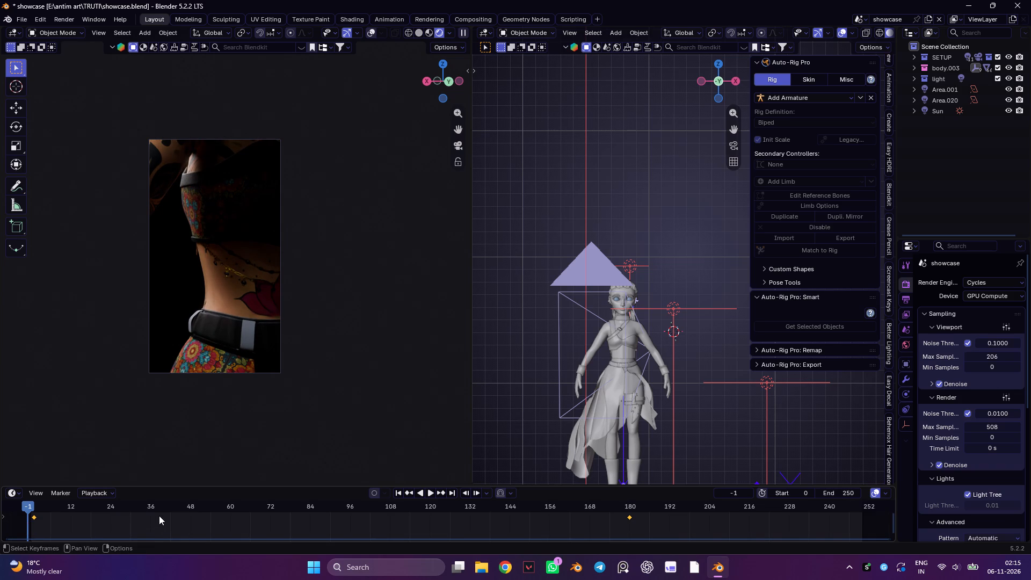
type("ax")
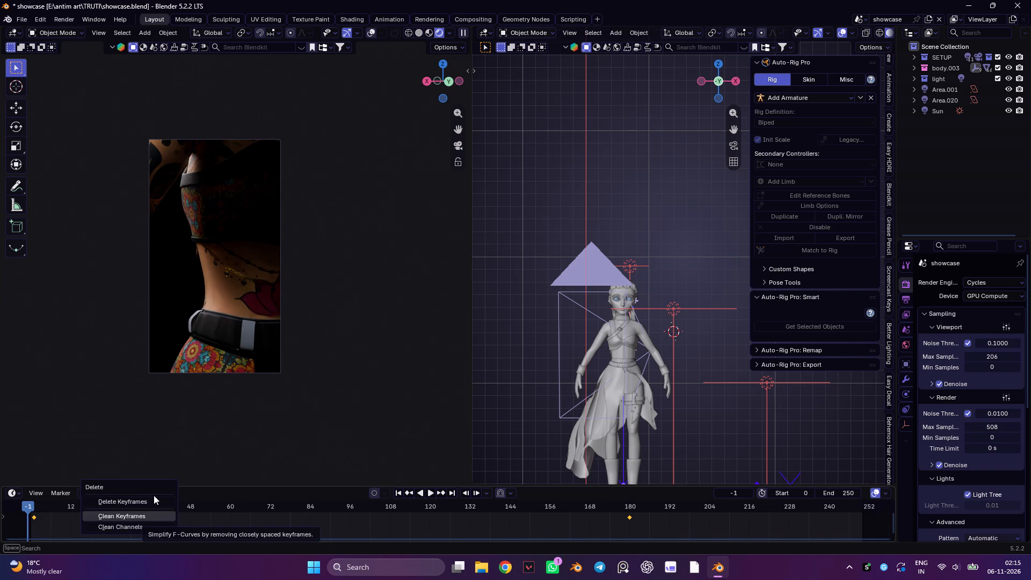
left_click(154, 495)
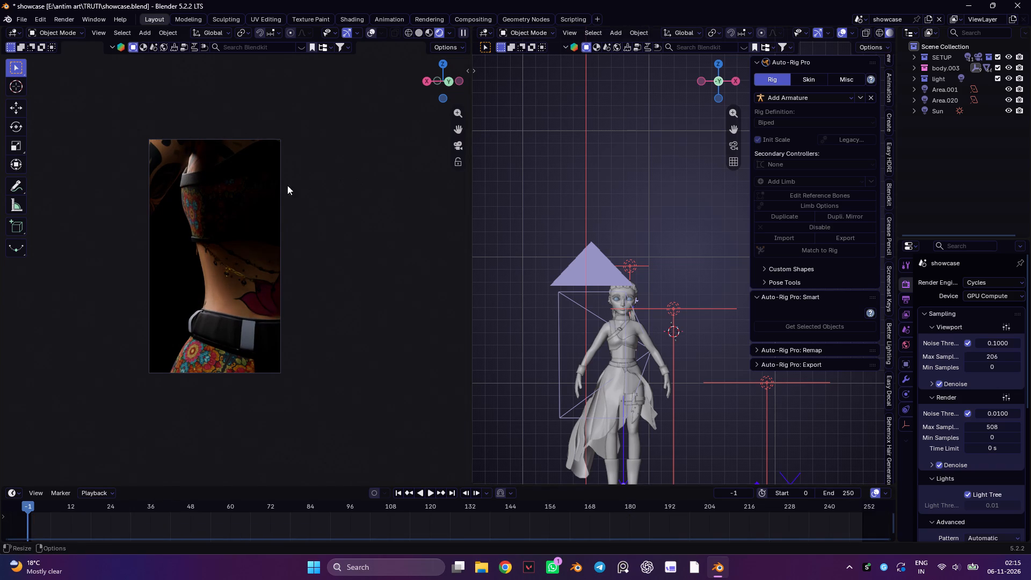
Align the camera around the character's upper body to the current front view and save the file.
scroll(229, 212, "down", 2)
scroll(260, 256, "up", 4)
scroll(637, 352, "up", 3)
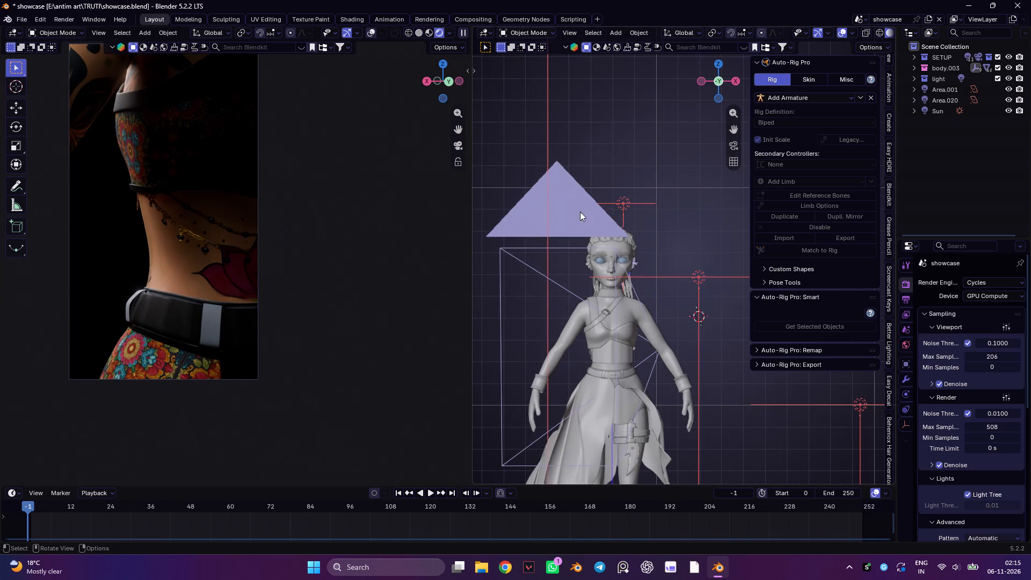
left_click(570, 197)
scroll(631, 375, "up", 4)
key("ctrl+alt+0")
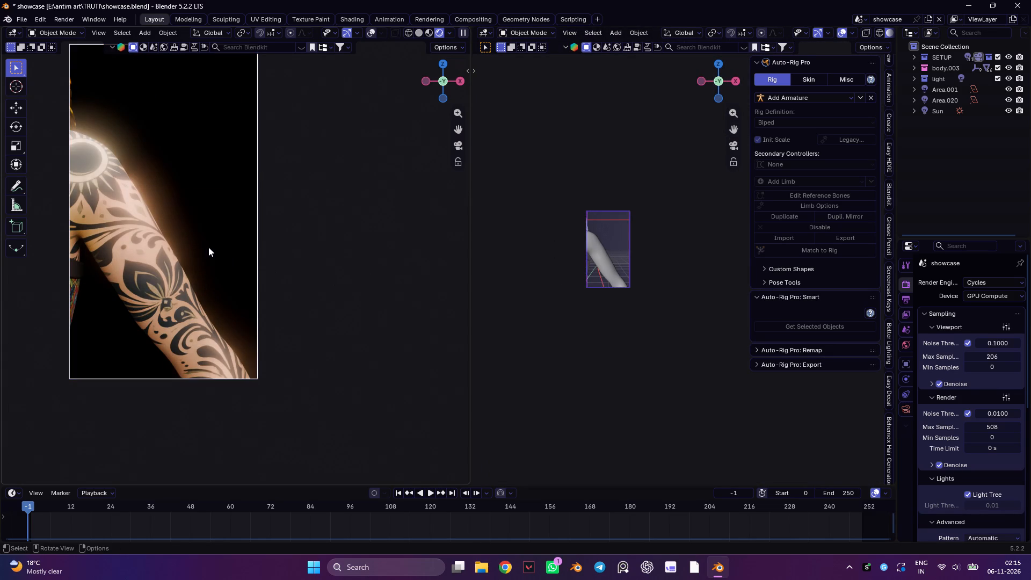
key("ctrl+s")
Move the camera about -0.06 m in Z, shift it about -0.37 m in X and -0.15 m in Z, and save the file.
scroll(282, 206, "down", 3)
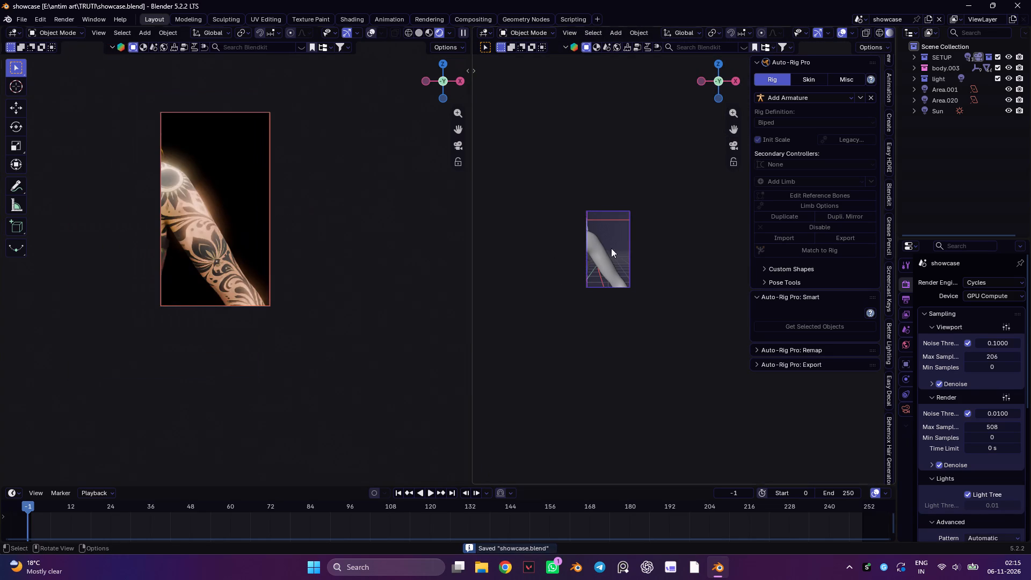
type("gz")
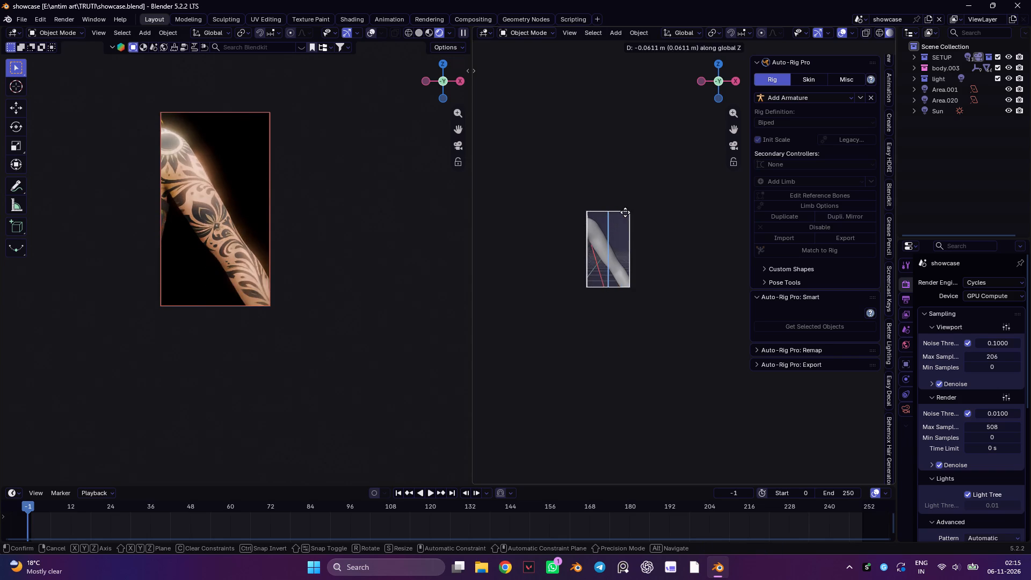
left_click(625, 212)
type("gc")
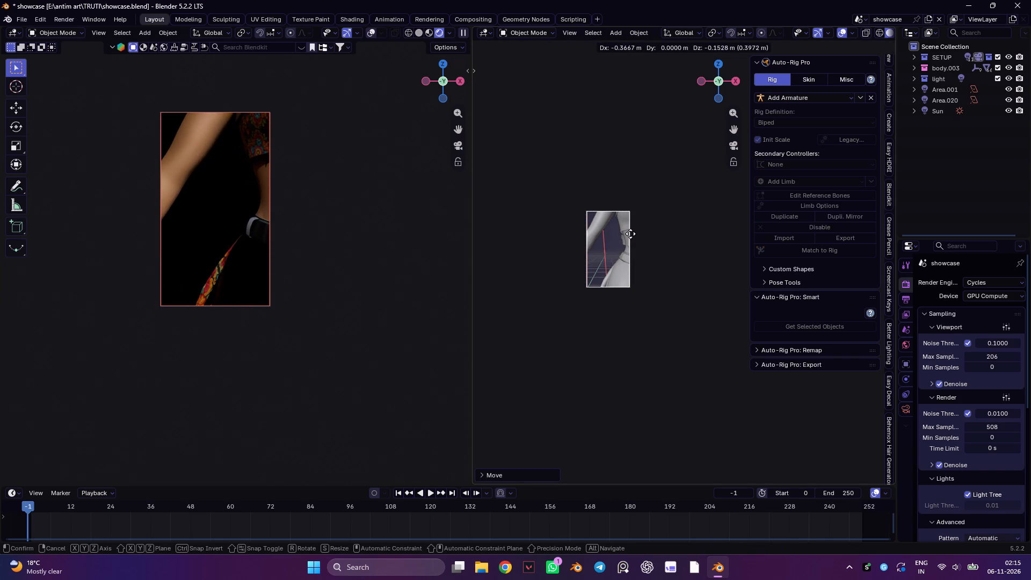
left_click(630, 234)
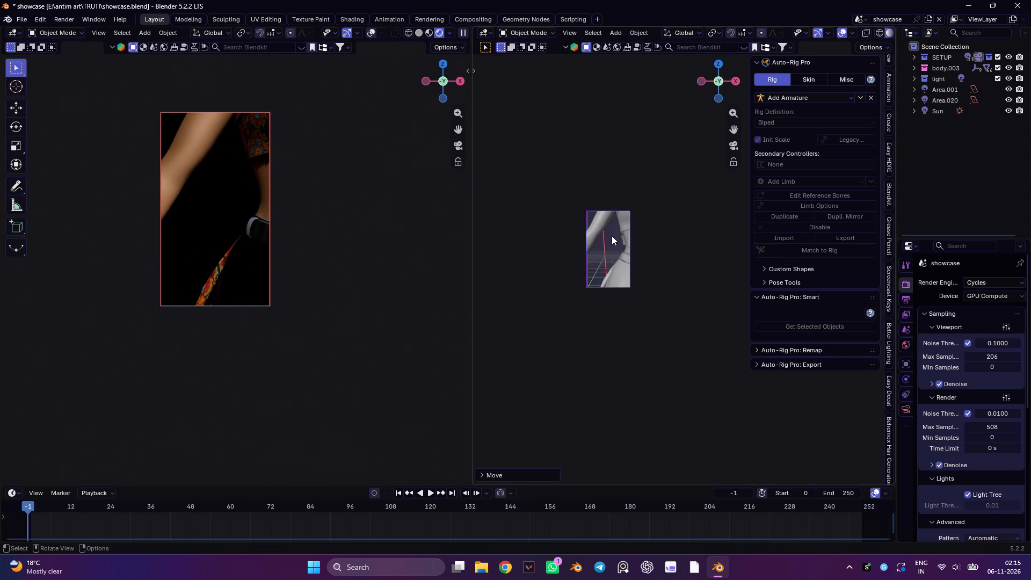
key("ctrl+s")
Insert a keyframe for the camera at frame -1.
key("i")
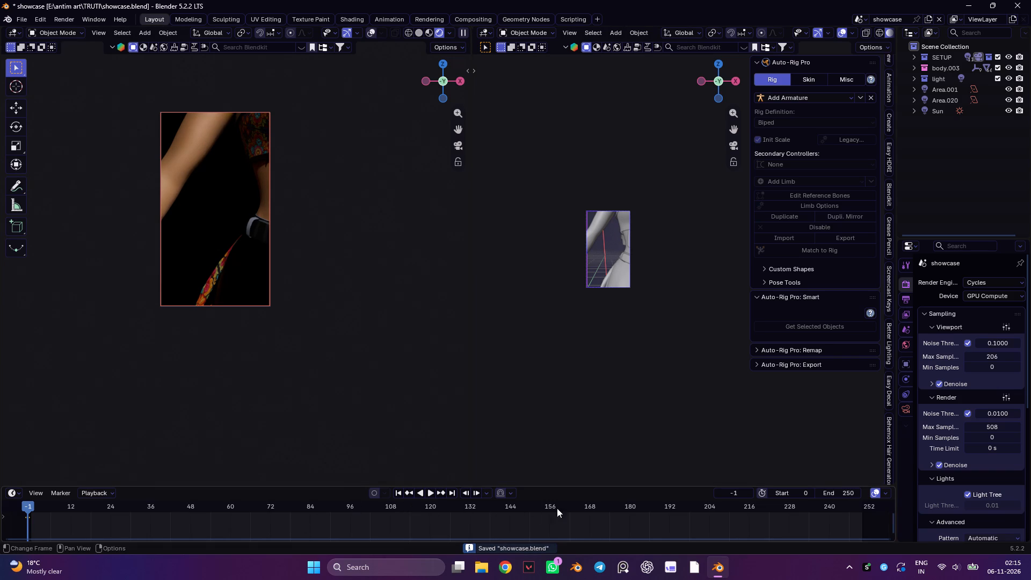
Rotate the camera around the global Y axis to tilt the framing of the character's arm and waist.
key("r")
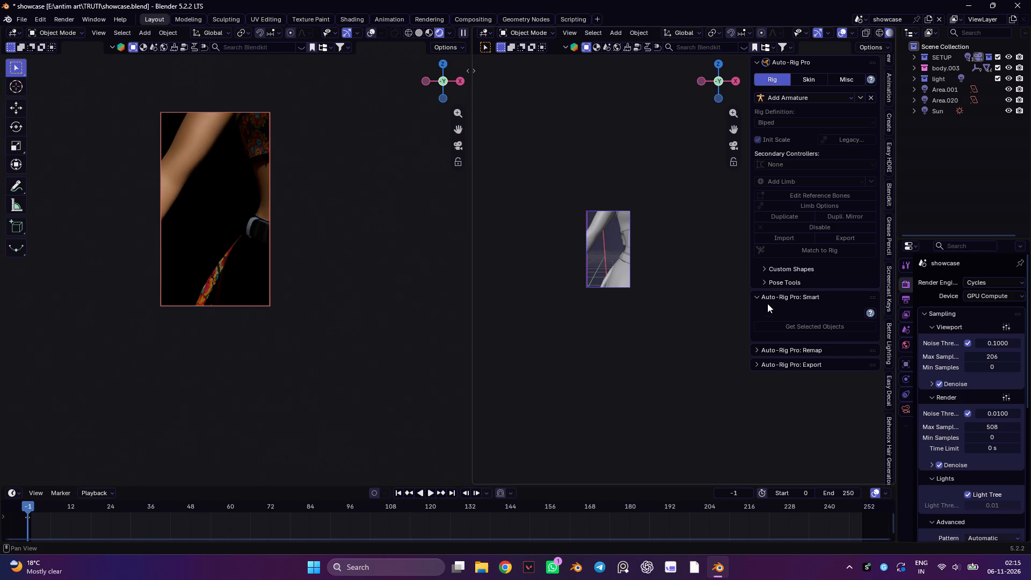
left_click(630, 250)
key("r")
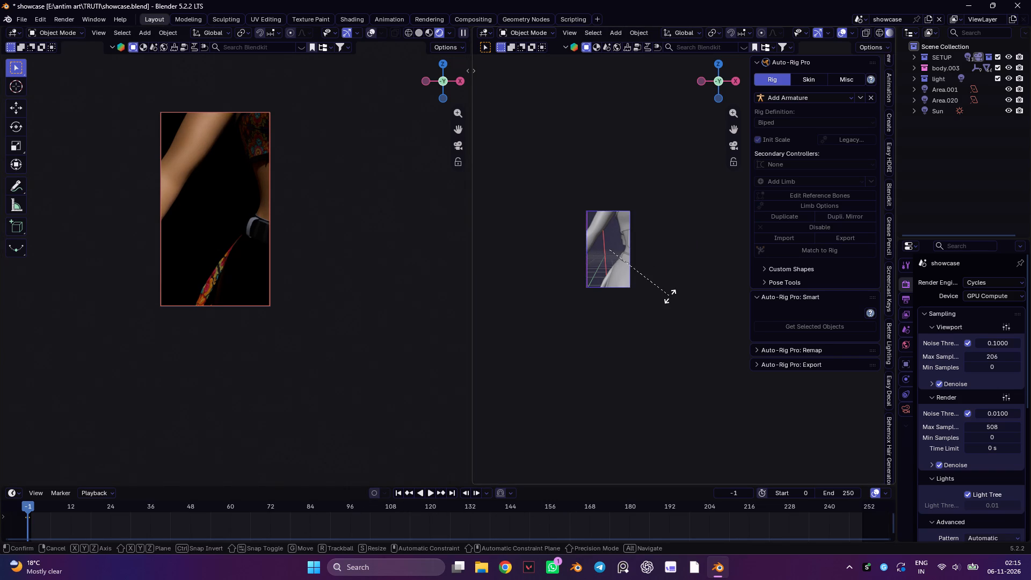
key("y")
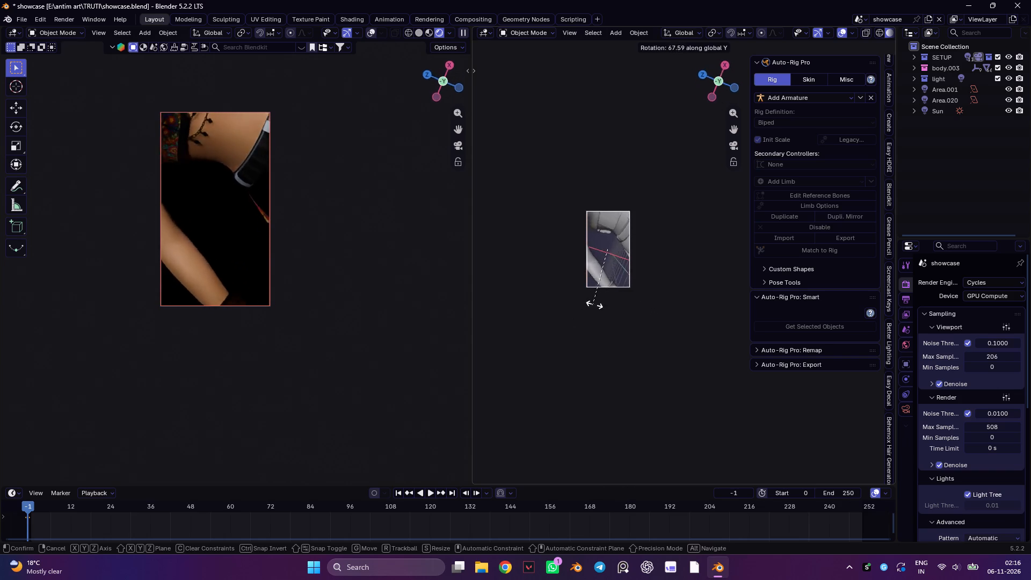
left_click(621, 279)
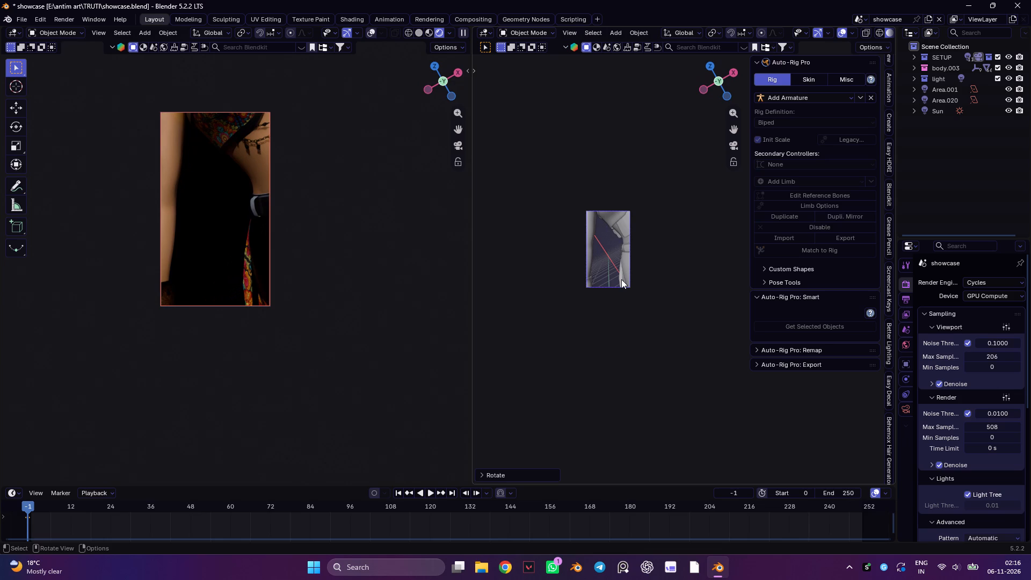
Move the camera to frame the waist and belt, finishing with a shift of about 0.09 m in X and 0.03 m in Z.
key("g")
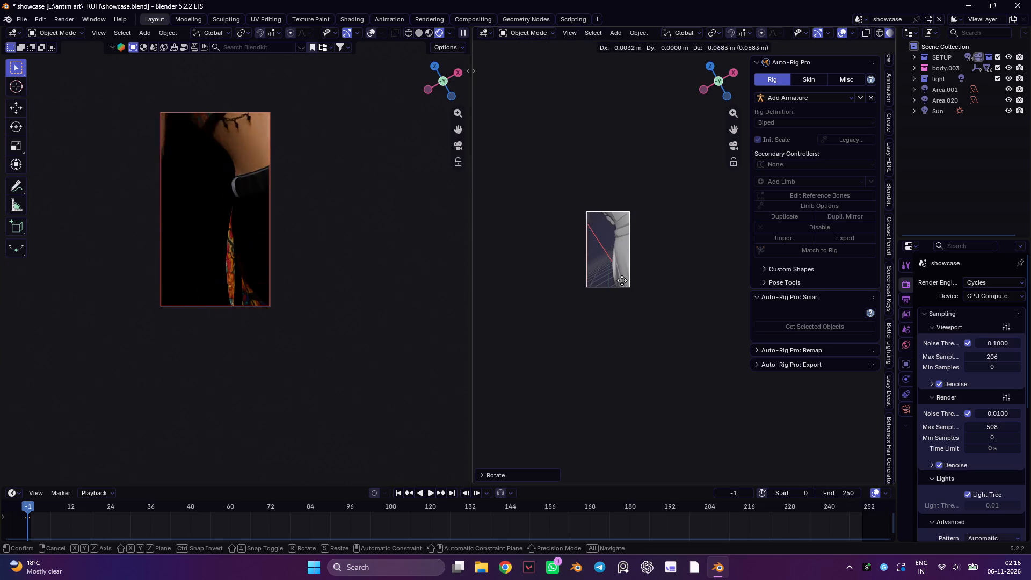
left_click(622, 279)
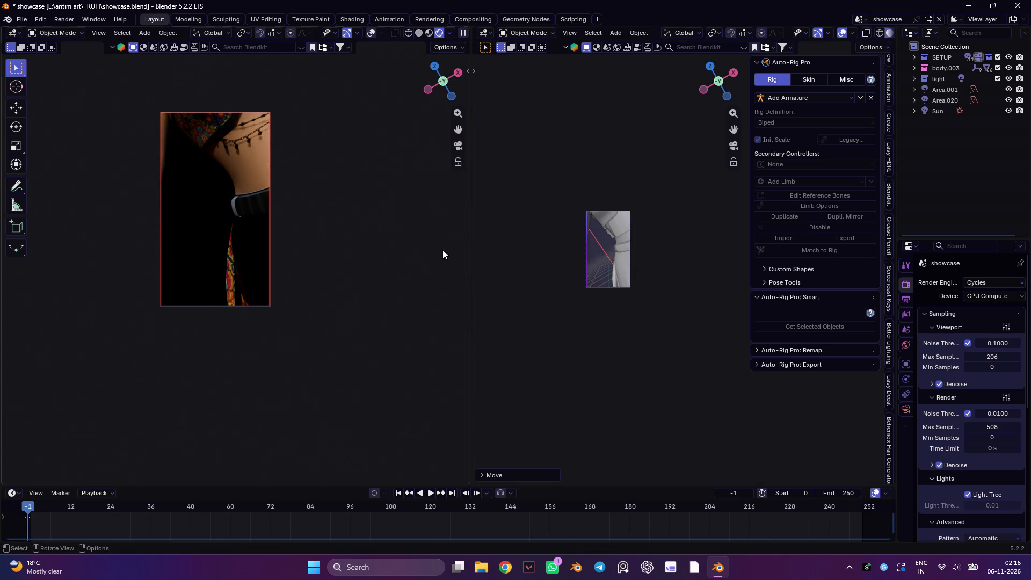
key("g")
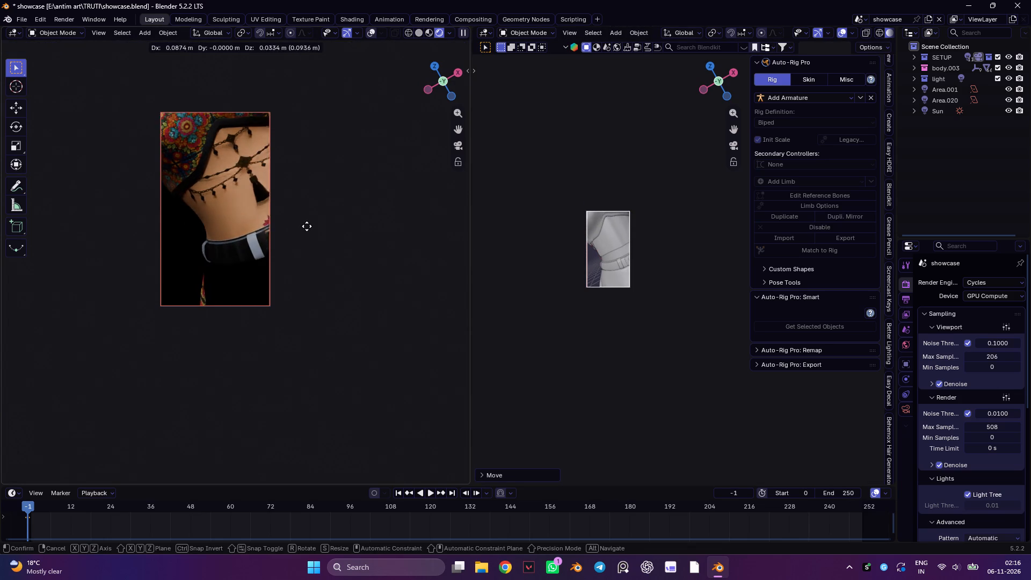
left_click(307, 226)
Examine the waist chain, tattoo and belt buckle close up in both camera views, and select the body mesh.
scroll(191, 192, "up", 4)
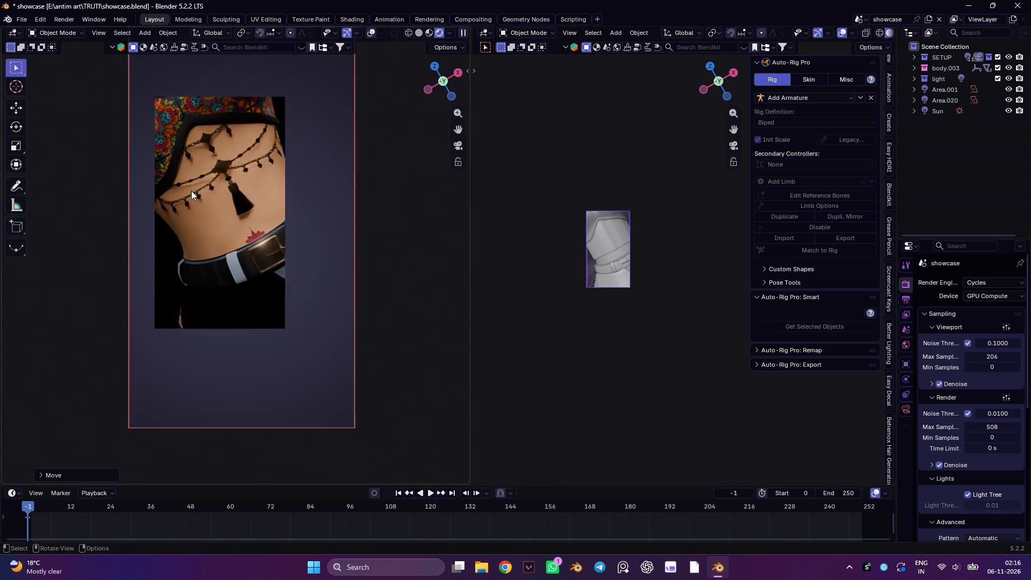
scroll(271, 269, "up", 4)
scroll(607, 250, "up", 4)
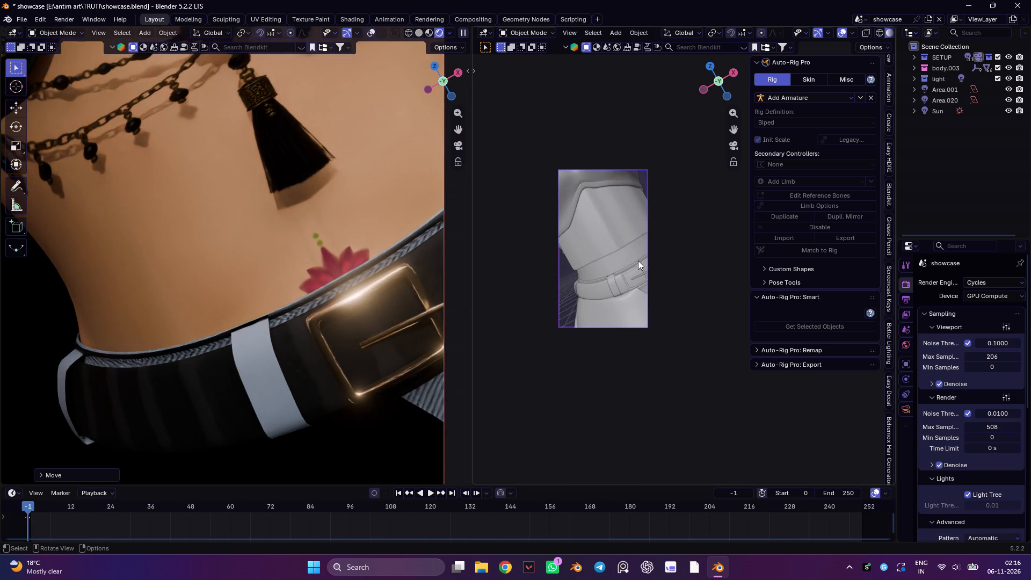
scroll(639, 261, "up", 4)
left_click(602, 245)
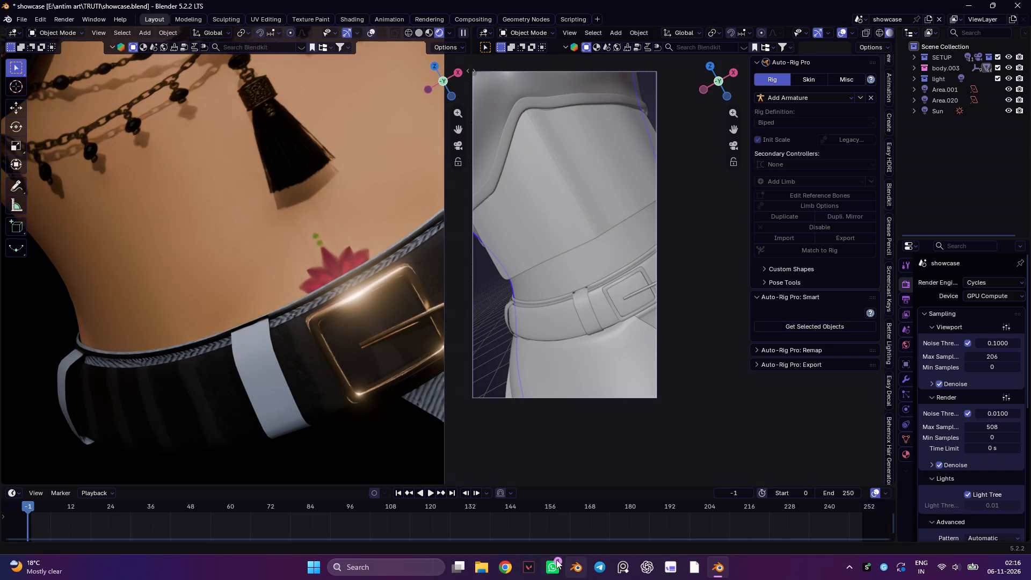
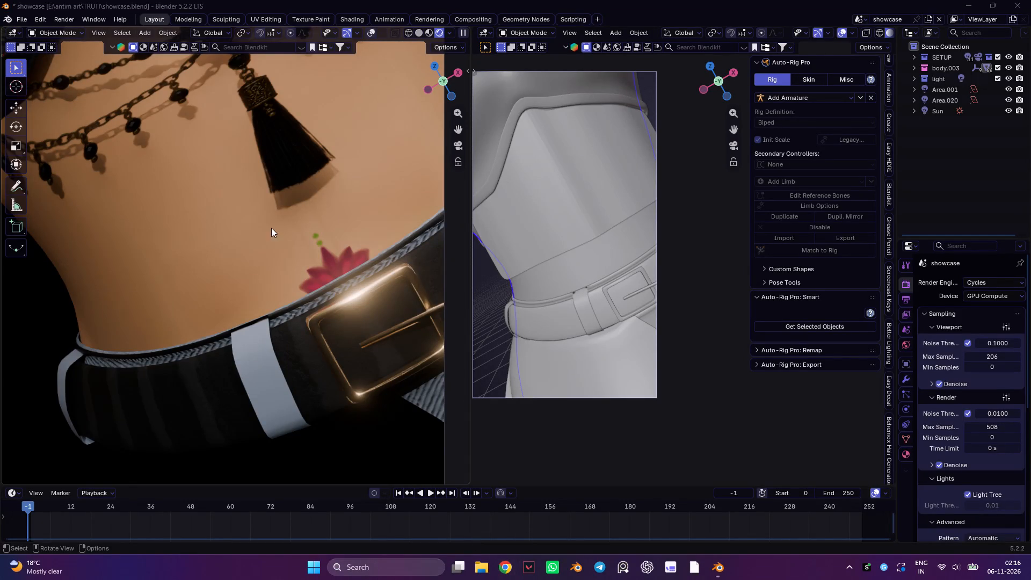
Delete the area light Area.001 that casts the bright glow on the character's chest.
scroll(264, 338, "down", 3)
left_click(252, 269)
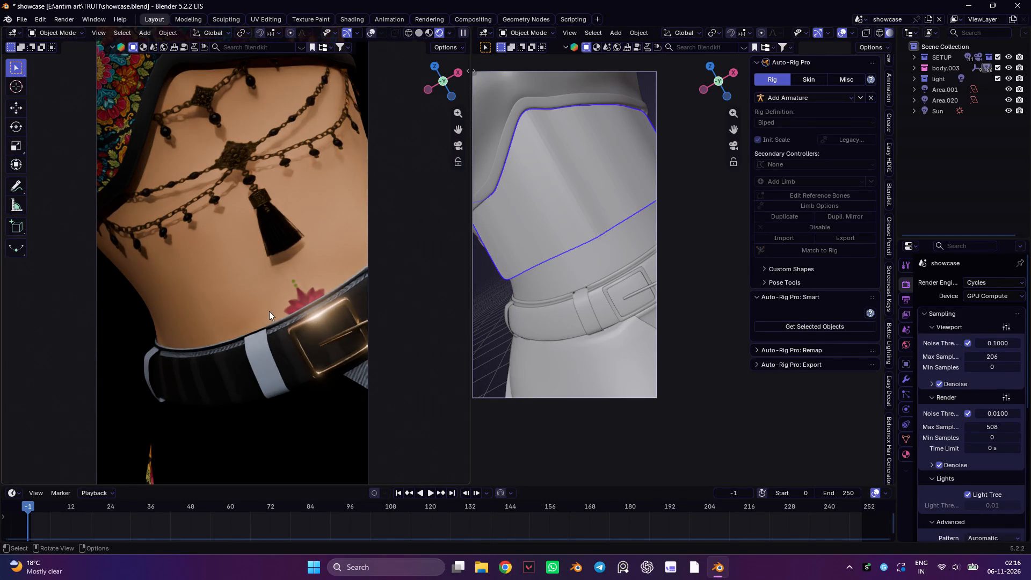
scroll(180, 358, "down", 4)
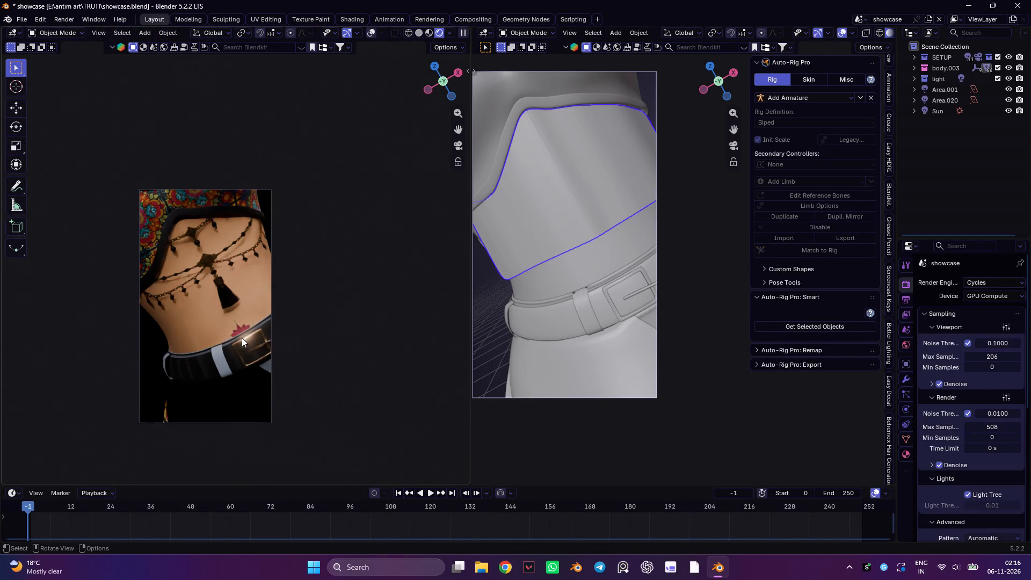
middle_click_drag(268, 340, 252, 341)
scroll(254, 341, "down", 4)
middle_click_drag(248, 288, 257, 285)
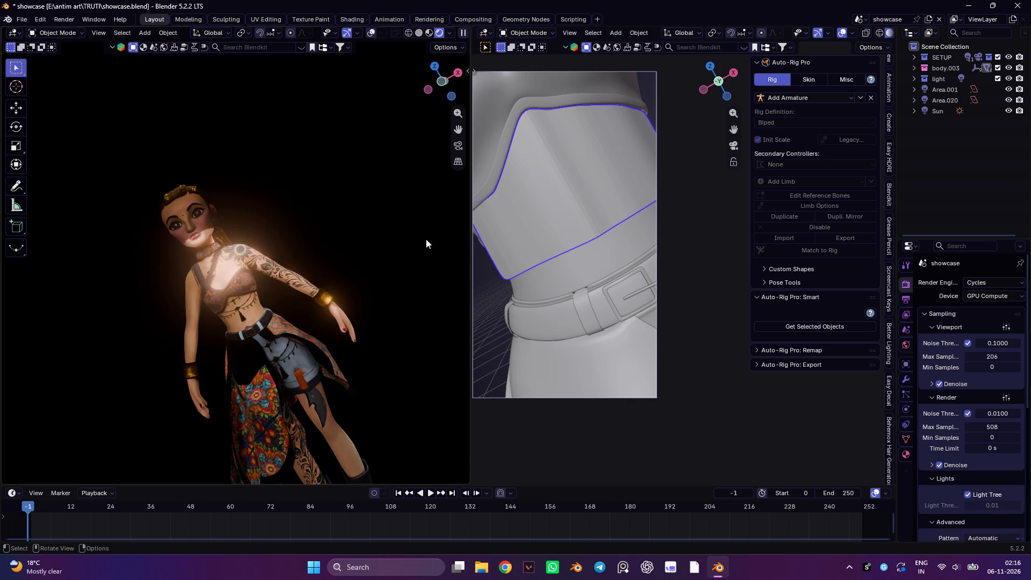
scroll(554, 316, "down", 8)
middle_click_drag(590, 279, 597, 288)
scroll(574, 328, "down", 4)
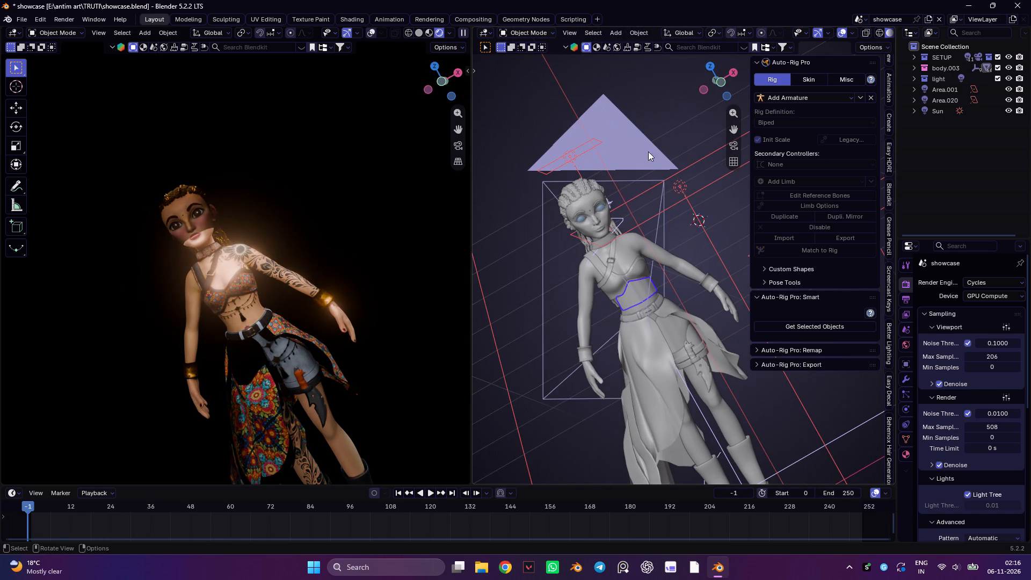
left_click(628, 153)
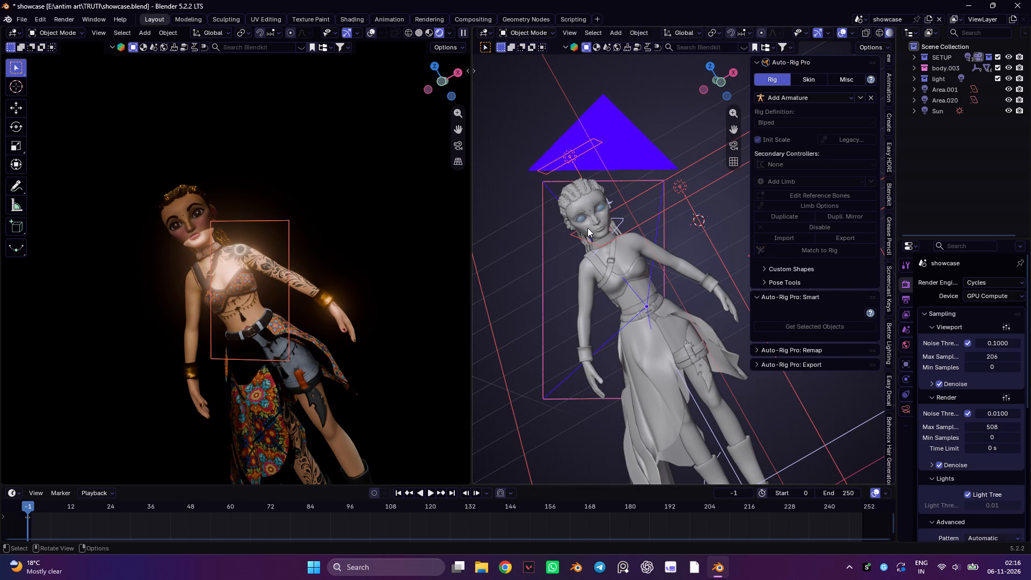
scroll(602, 257, "down", 4)
middle_click_drag(633, 264, 571, 302)
left_click(652, 280)
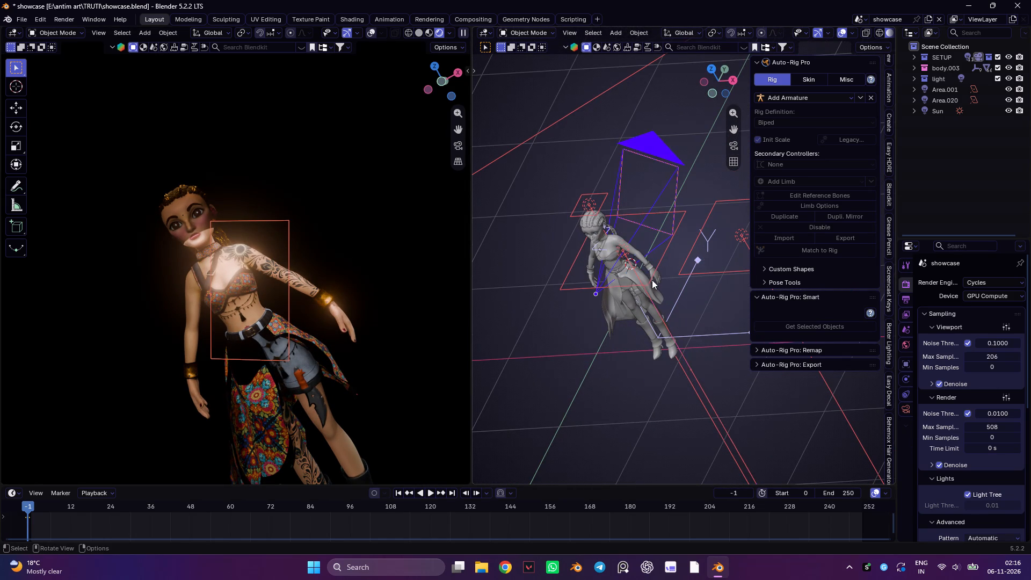
key("x")
left_click(651, 281)
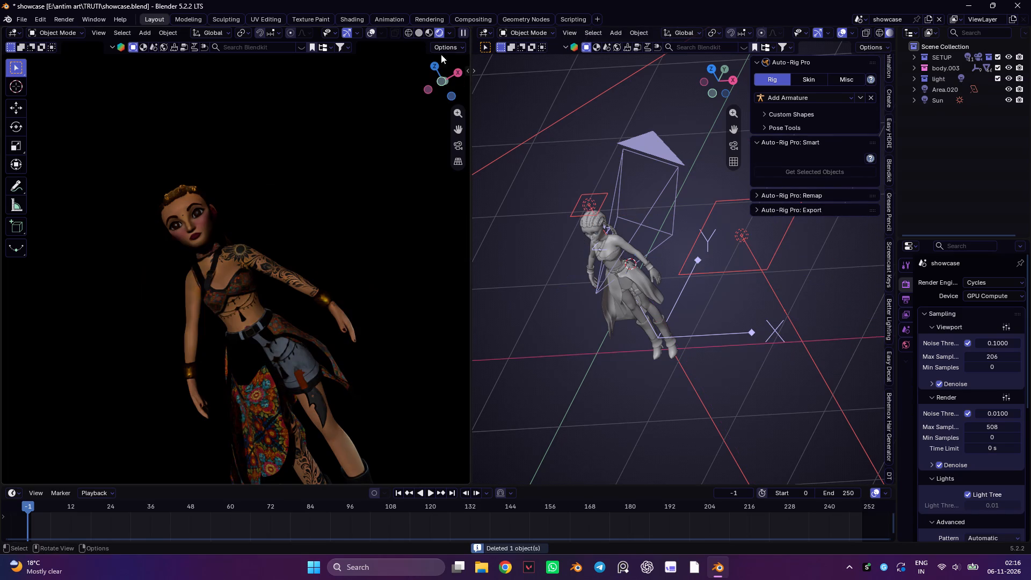
Switch the rendered view to Material Preview shading and save the showcase file.
left_click(432, 31)
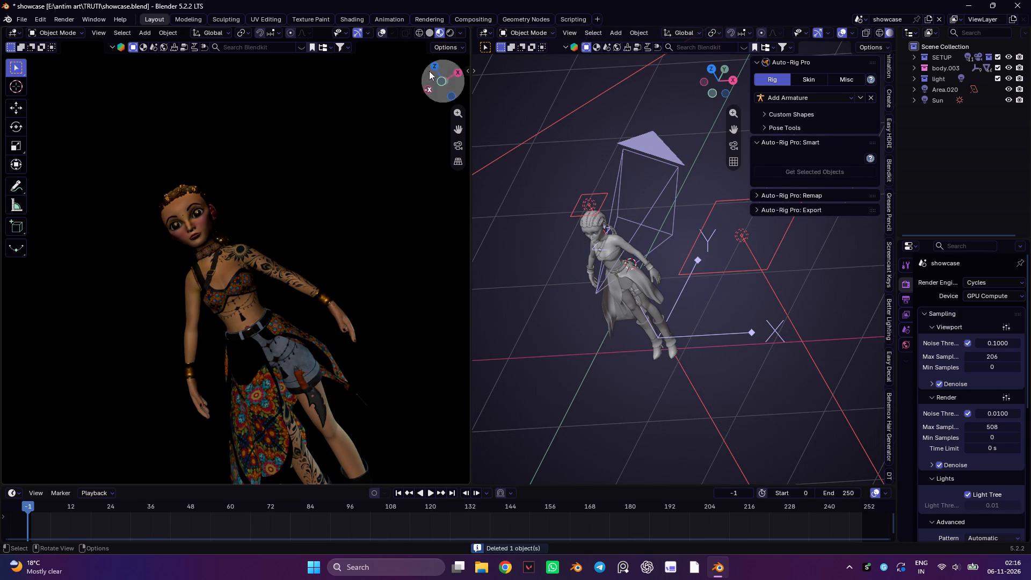
key("ctrl+s")
Inspect the character's face close up from the front in orthographic view, and save the file.
key("1")
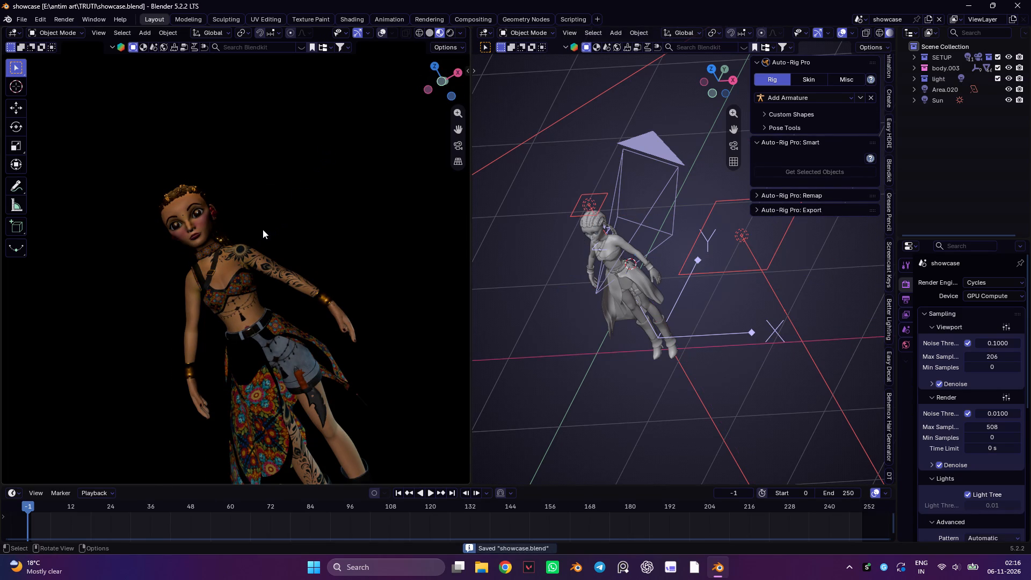
key("5")
scroll(237, 231, "up", 9)
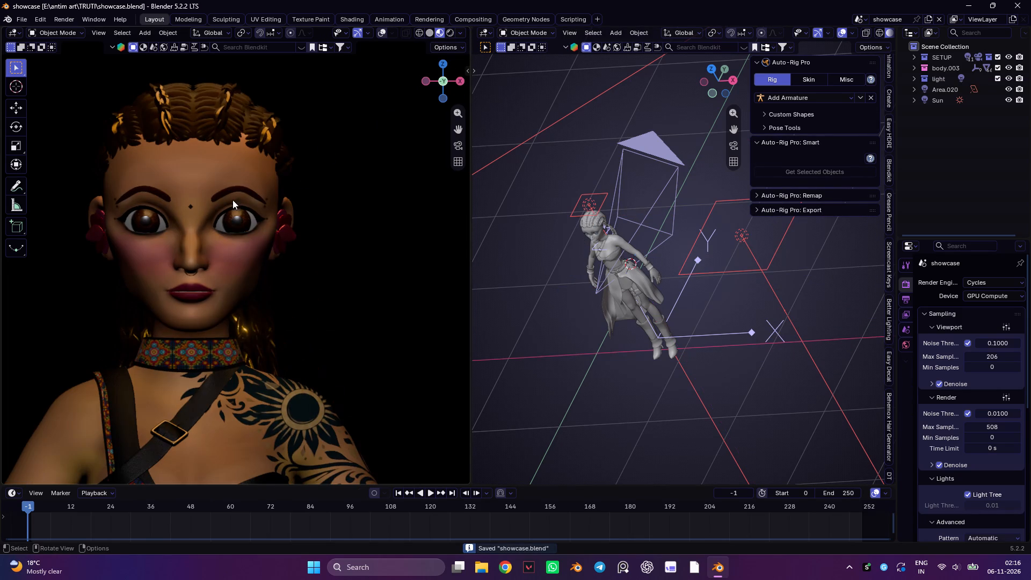
key("ctrl+s")
Switch the Material Preview view of the face to Solid shading and save the file.
left_click(430, 32)
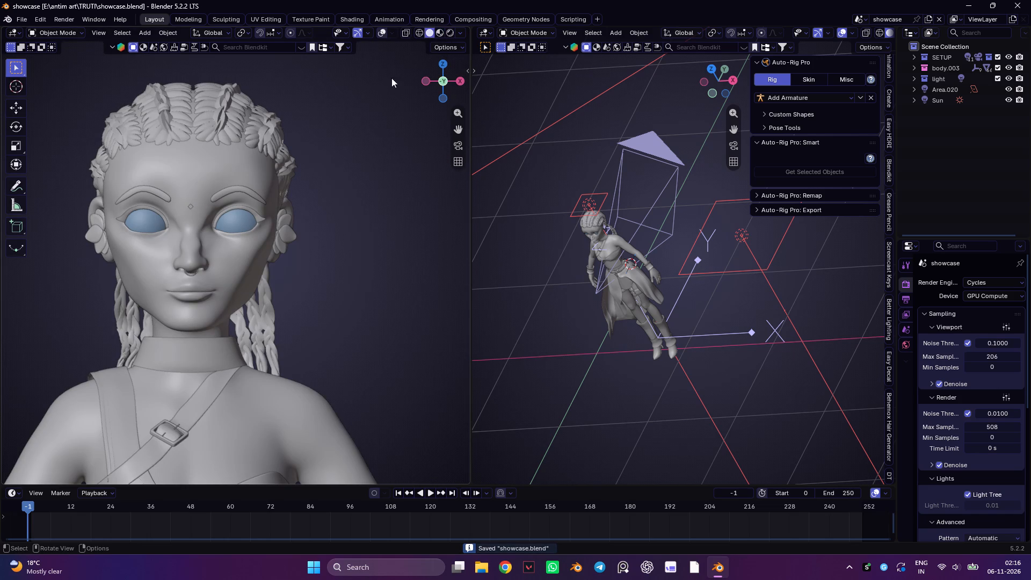
key("ctrl+s")
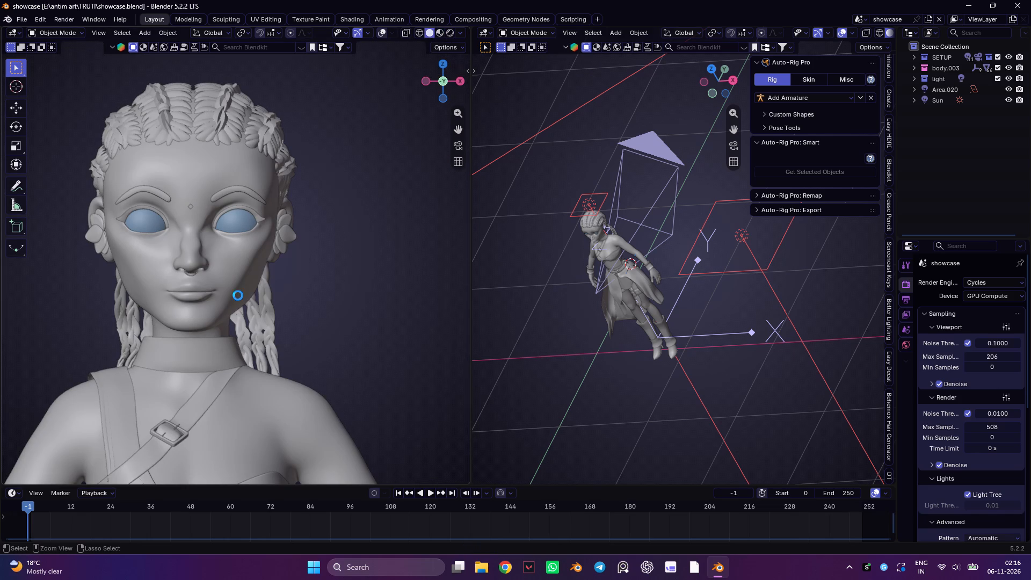
Show the whole character from the front in both 3D views.
scroll(231, 139, "down", 4)
scroll(243, 229, "down", 5)
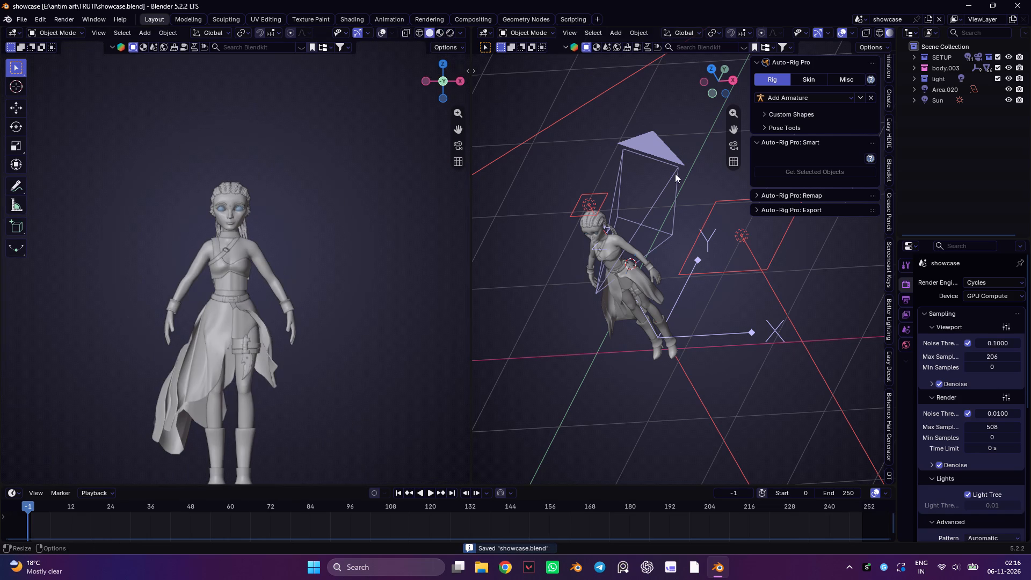
key("1")
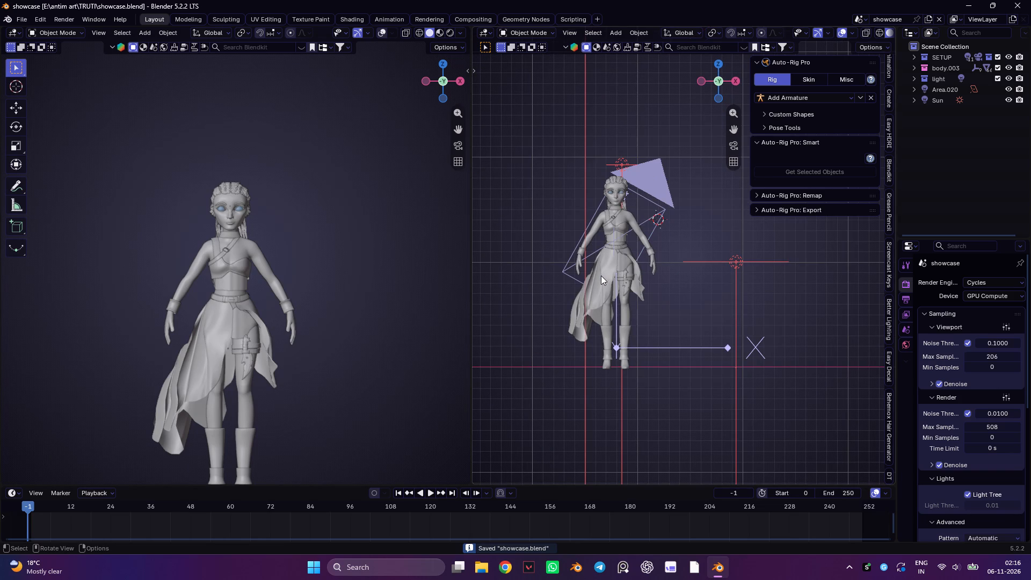